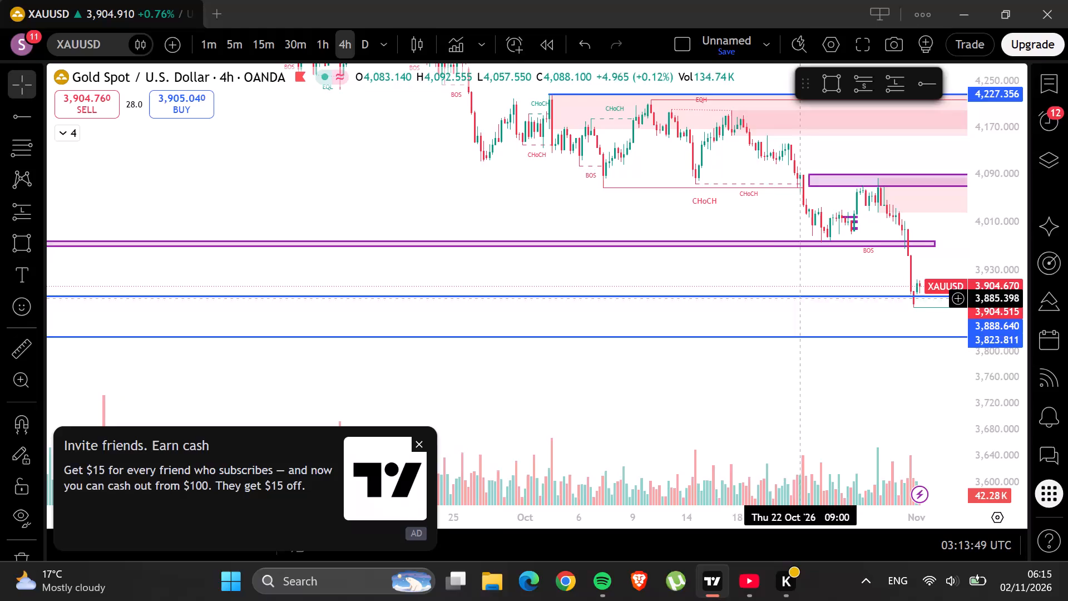
Delete the three small purple rectangles around the 27 October candles, between about 3,998 and 4,018.
scroll(773, 303, up, 7)
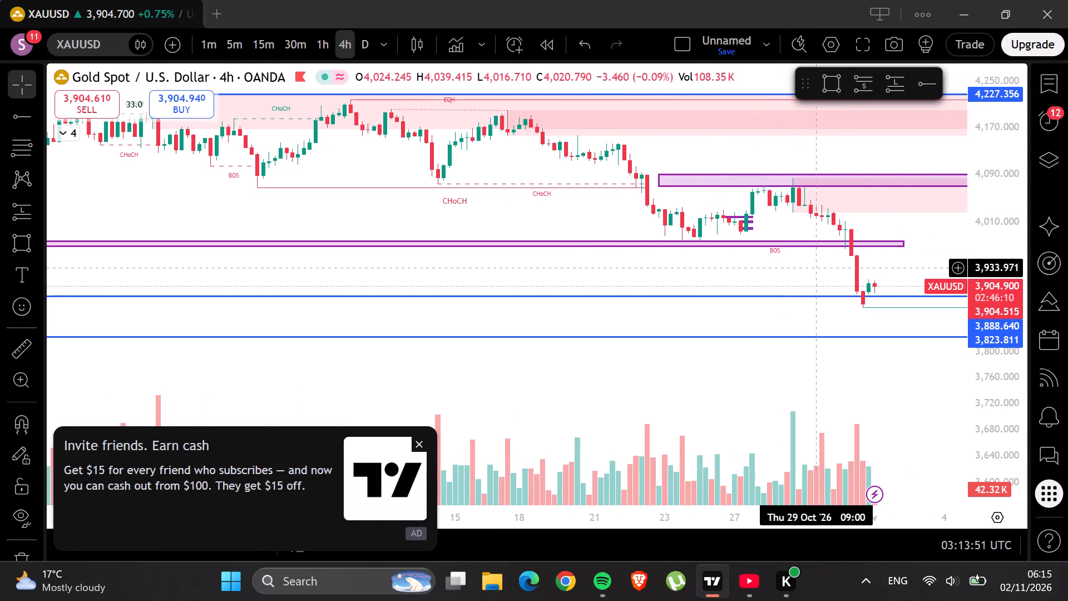
drag(905, 277, 768, 240)
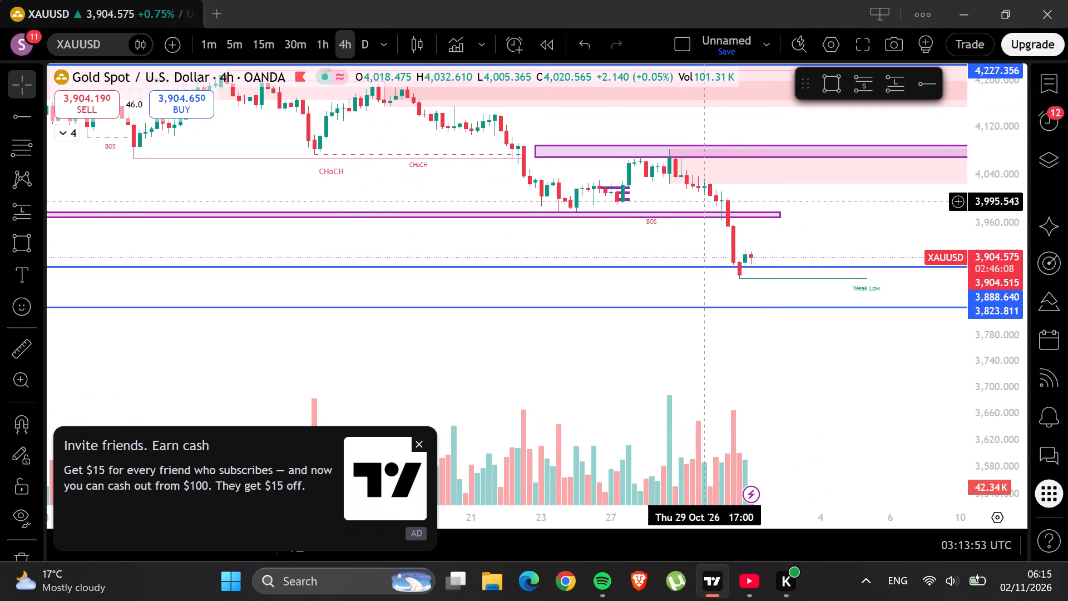
scroll(990, 219, down, 2)
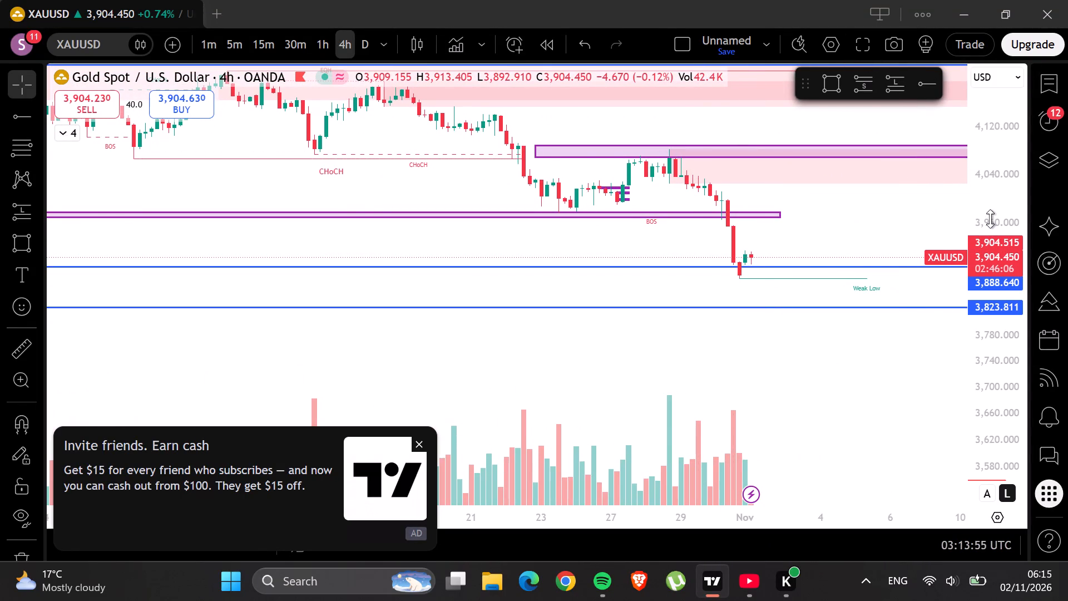
scroll(990, 219, down, 6)
scroll(988, 218, up, 15)
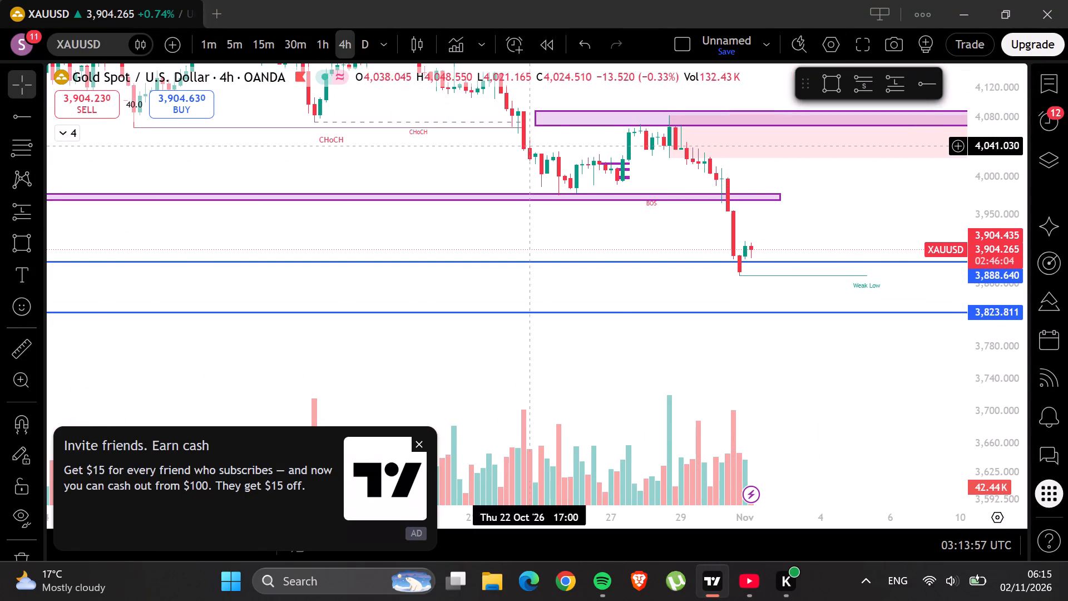
click(622, 164)
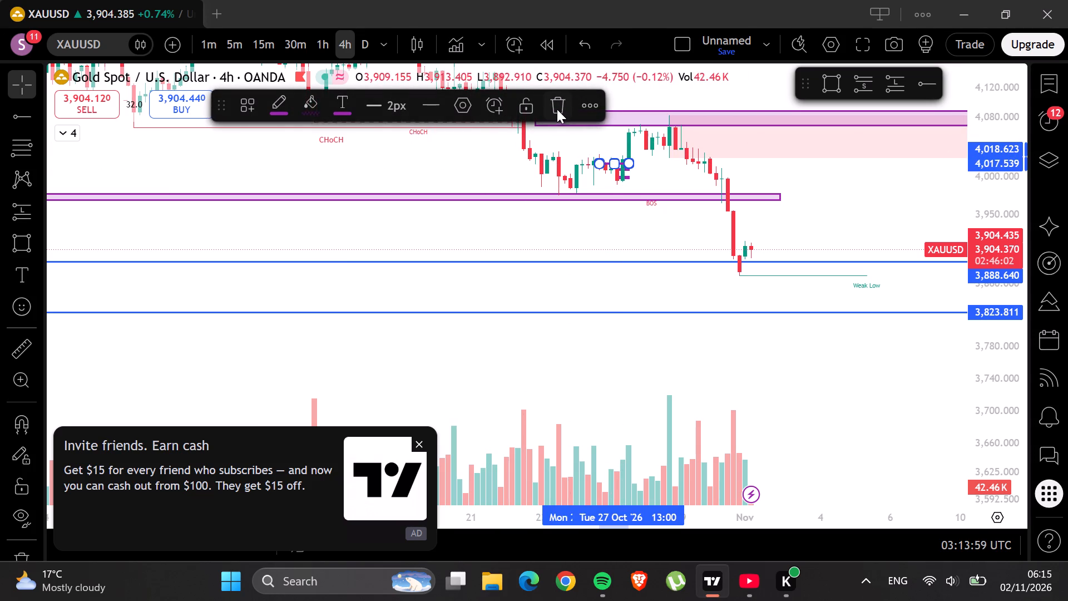
click(557, 103)
click(617, 165)
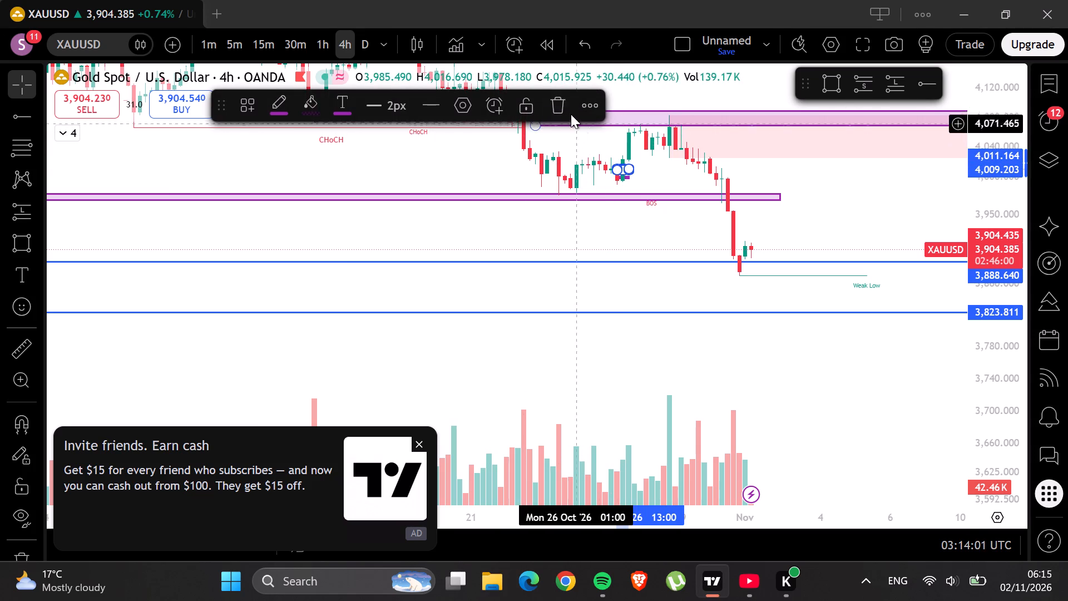
click(558, 100)
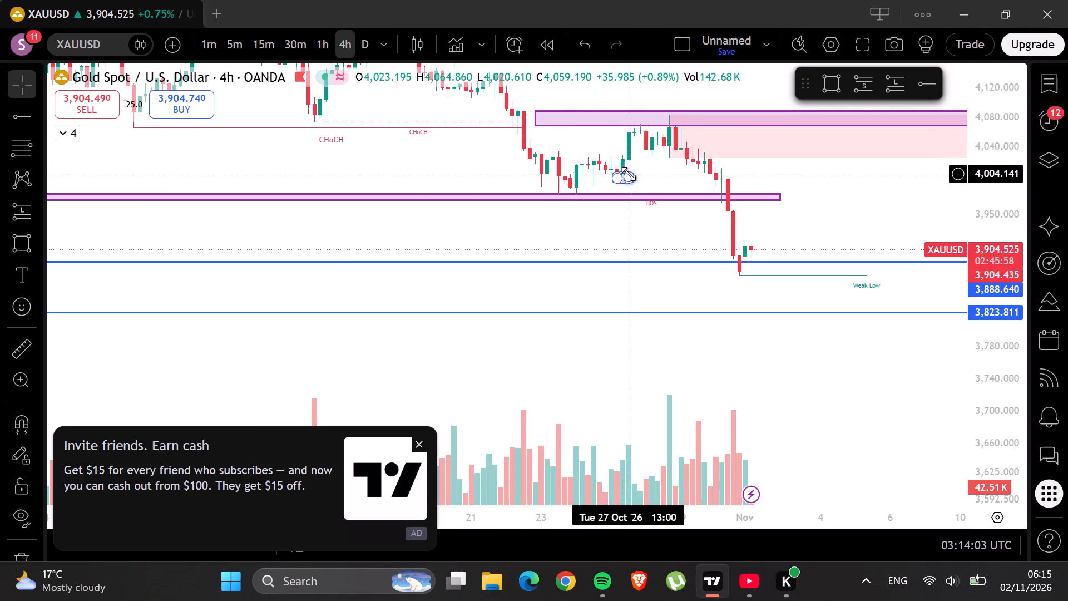
click(629, 174)
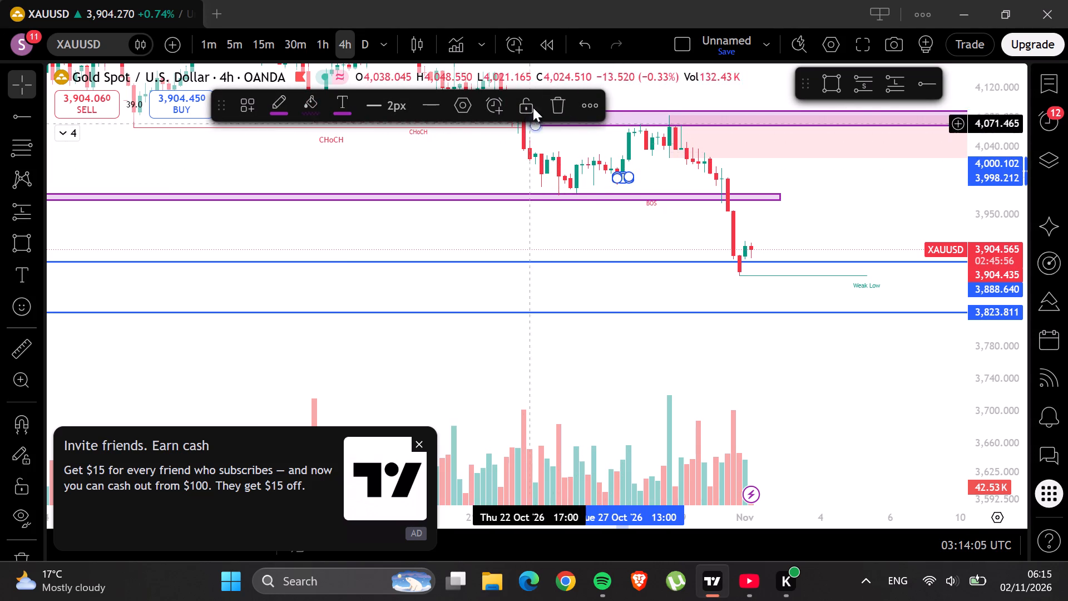
click(553, 97)
Examine the 4-hour gold price history around the purple zone and the 3,888.640 and 3,823.811 support lines, back to where they originate.
scroll(439, 121, up, 6)
scroll(439, 121, down, 8)
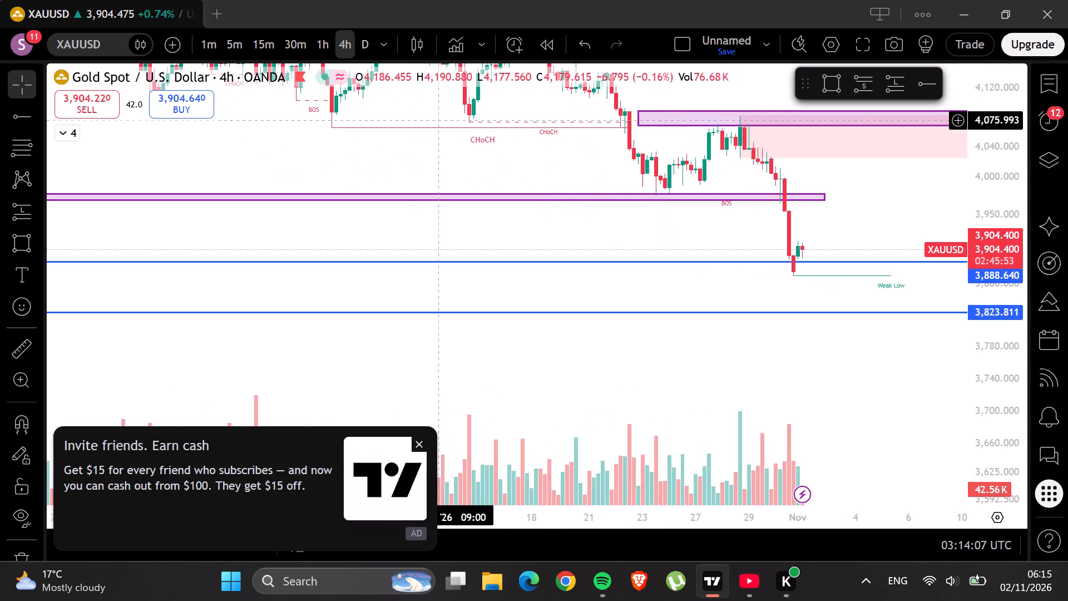
scroll(439, 121, down, 12)
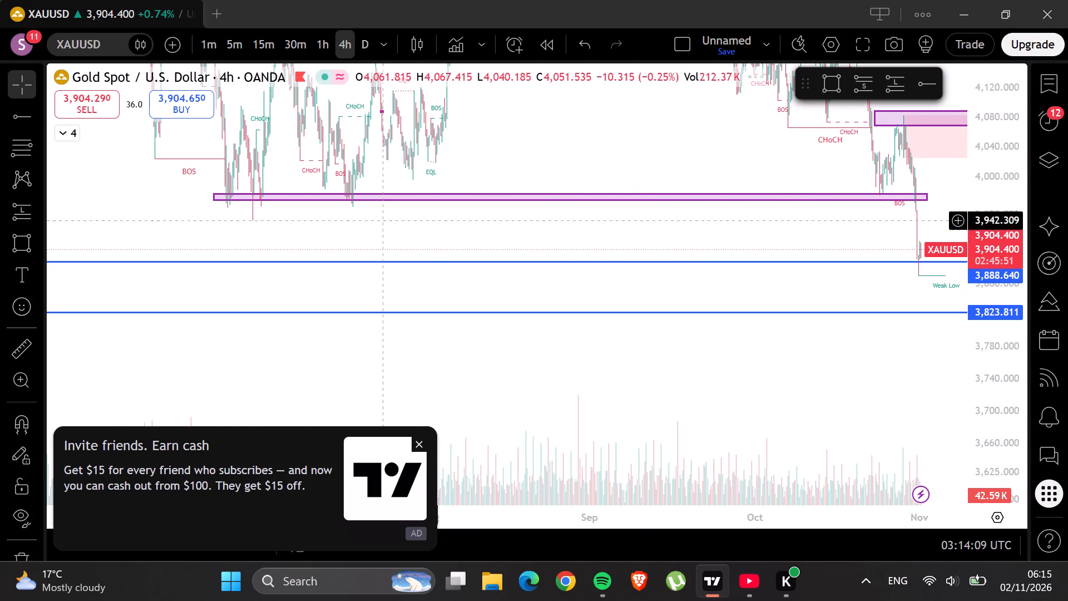
drag(382, 237, 763, 239)
scroll(383, 215, up, 4)
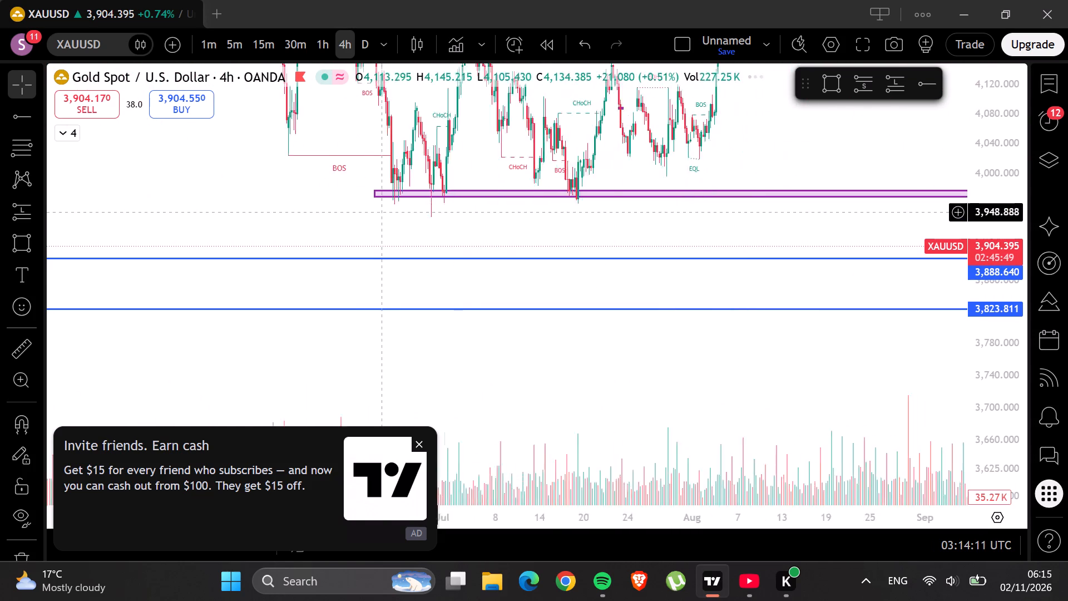
scroll(382, 211, up, 3)
scroll(381, 201, down, 15)
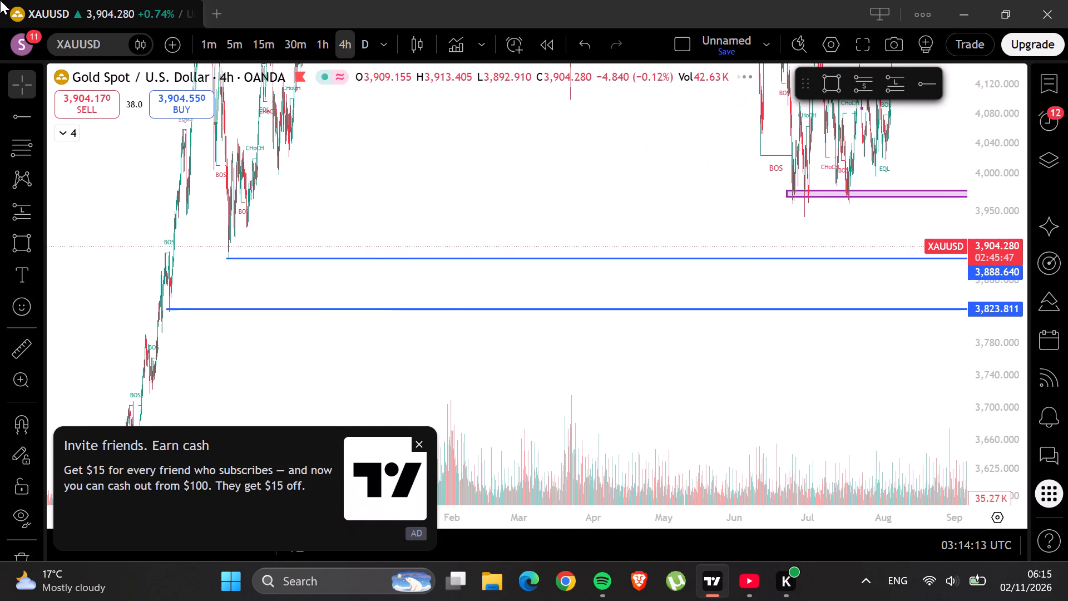
drag(513, 211, 433, 210)
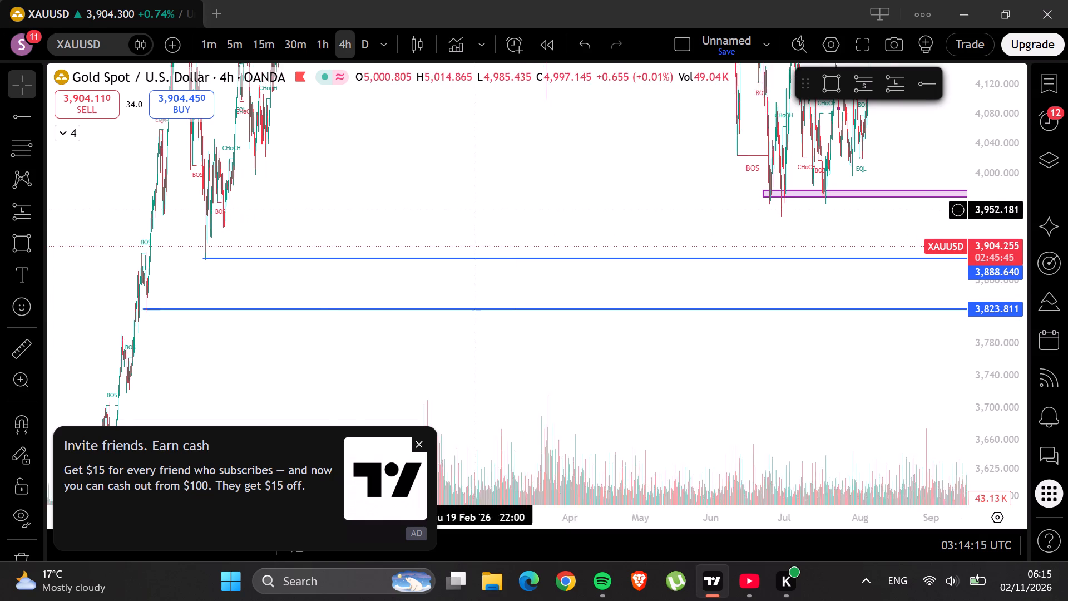
drag(433, 210, 0, 179)
drag(431, 198, 629, 251)
scroll(617, 243, down, 5)
scroll(616, 243, up, 6)
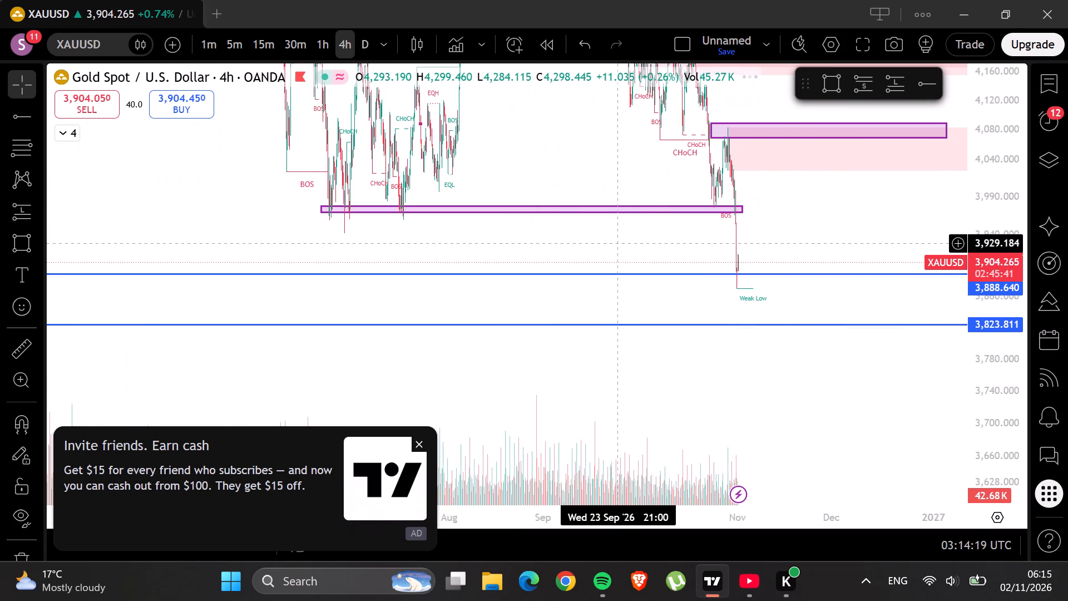
scroll(615, 243, up, 11)
drag(451, 235, 864, 204)
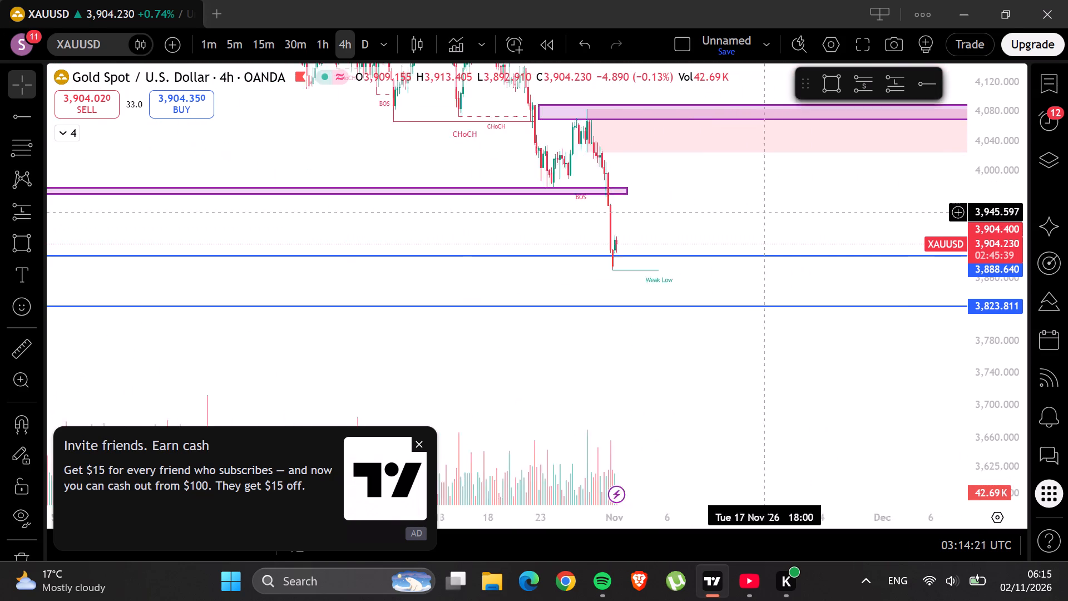
drag(864, 204, 945, 199)
drag(610, 213, 897, 220)
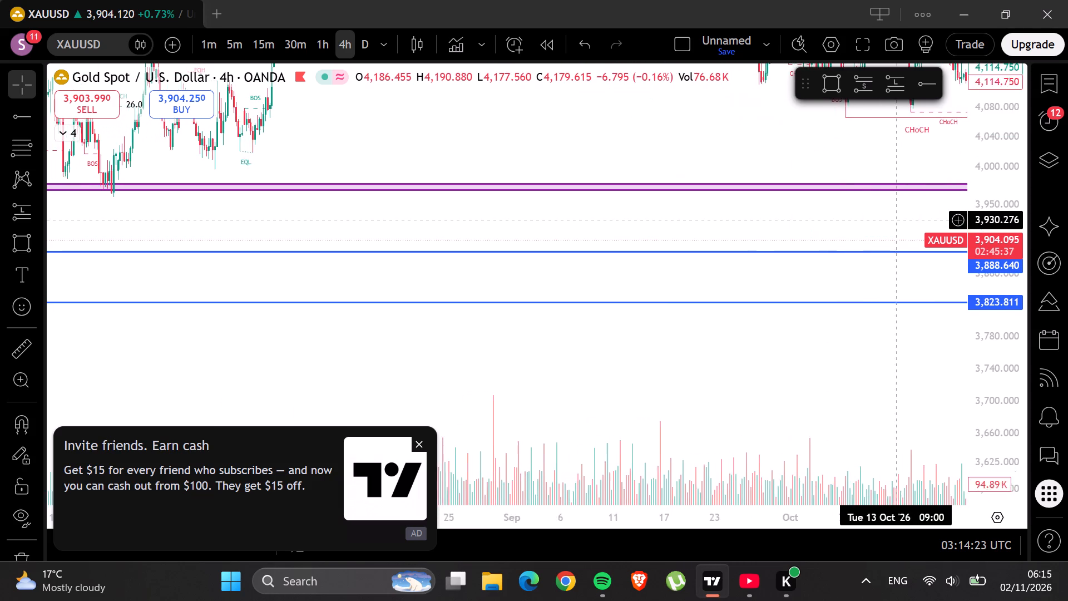
drag(897, 220, 387, 220)
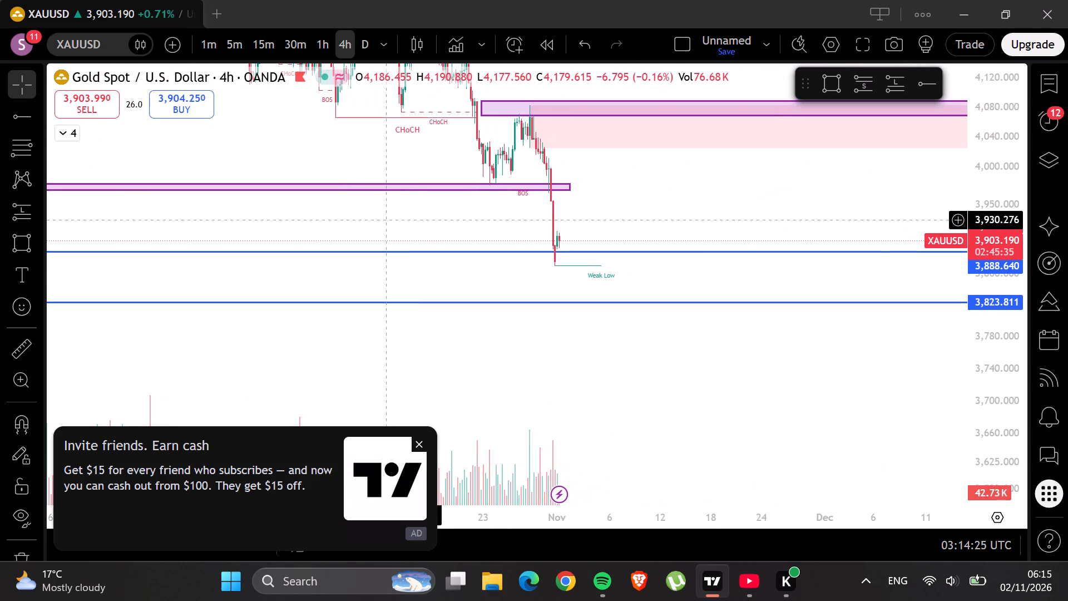
scroll(700, 211, down, 6)
scroll(700, 211, up, 8)
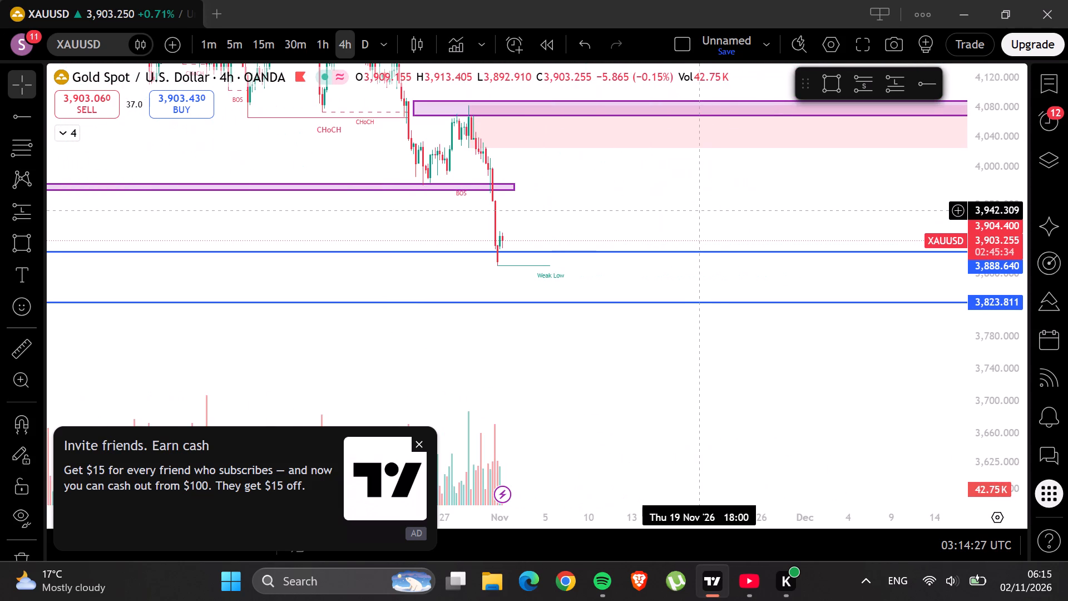
scroll(699, 211, up, 4)
drag(468, 204, 1066, 152)
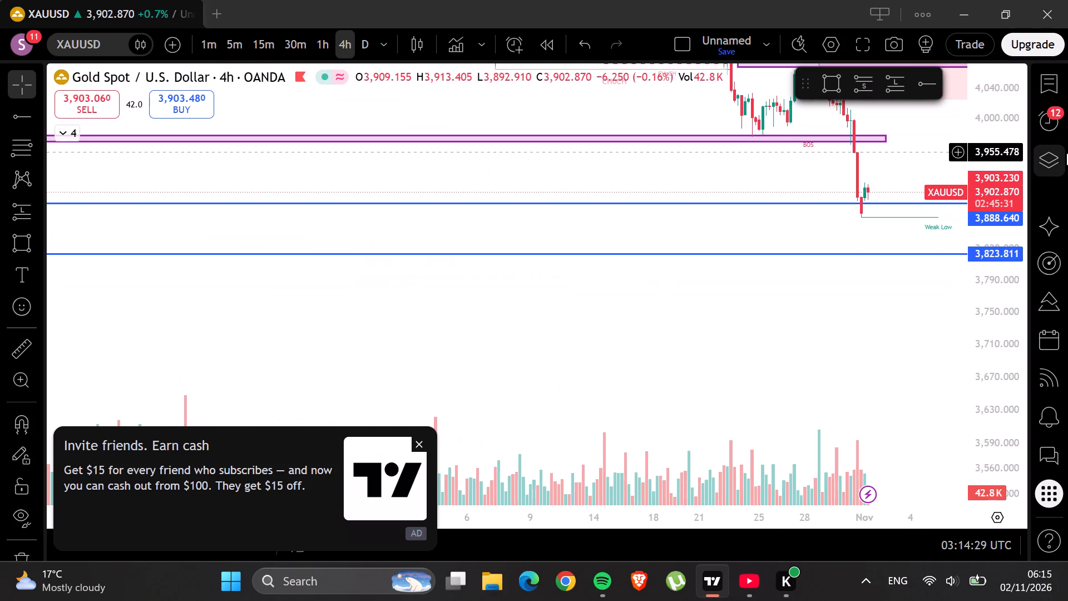
drag(1066, 152, 667, 168)
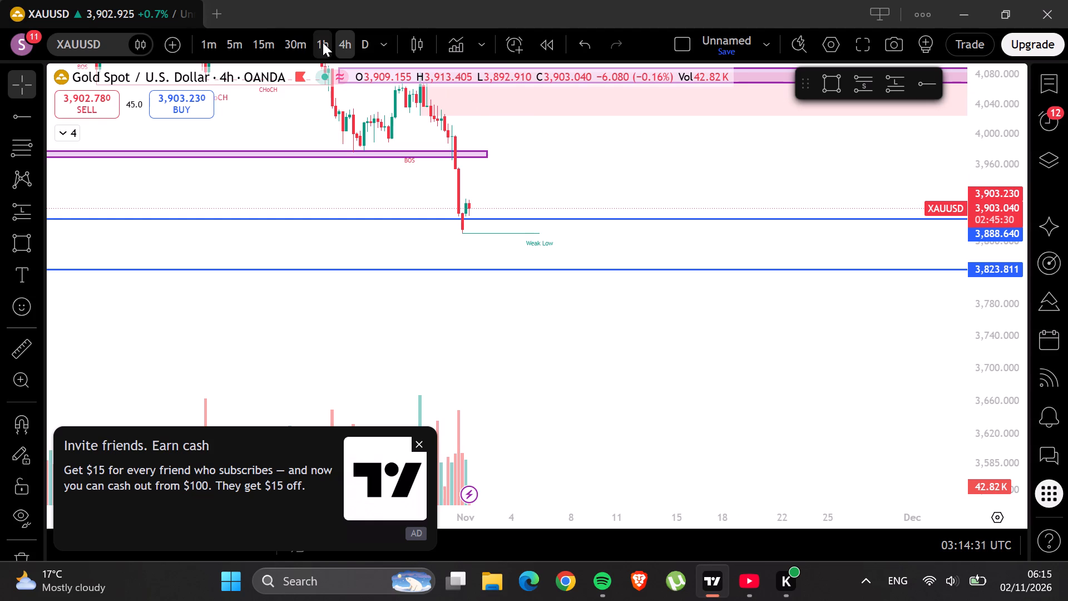
Switch the gold chart to the 1-hour timeframe.
click(328, 45)
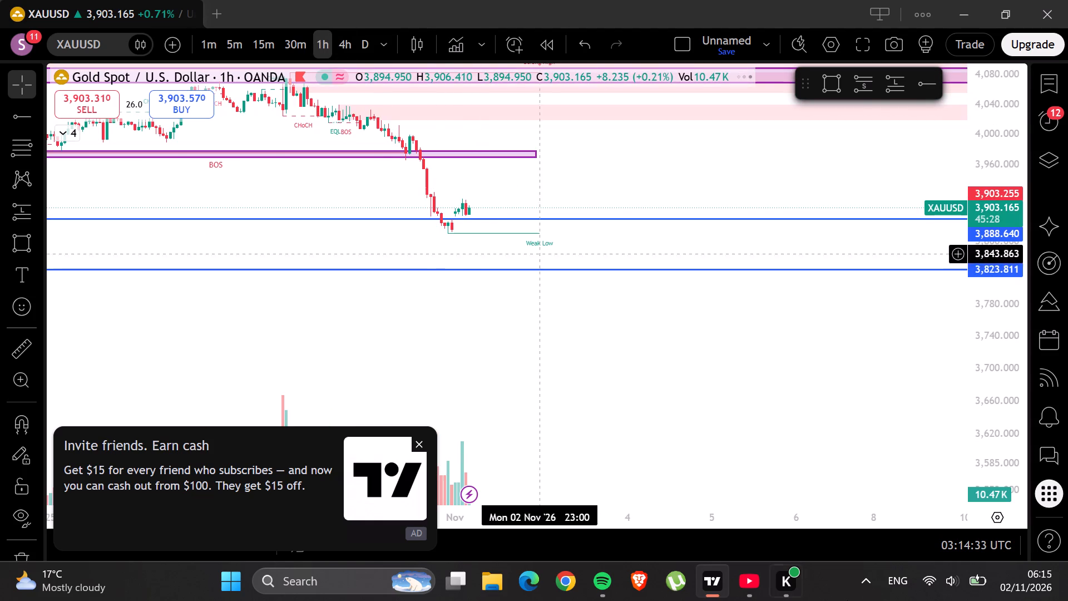
Delete the blue horizontal support line at 3,888.640, just below the latest candles.
scroll(493, 313, up, 3)
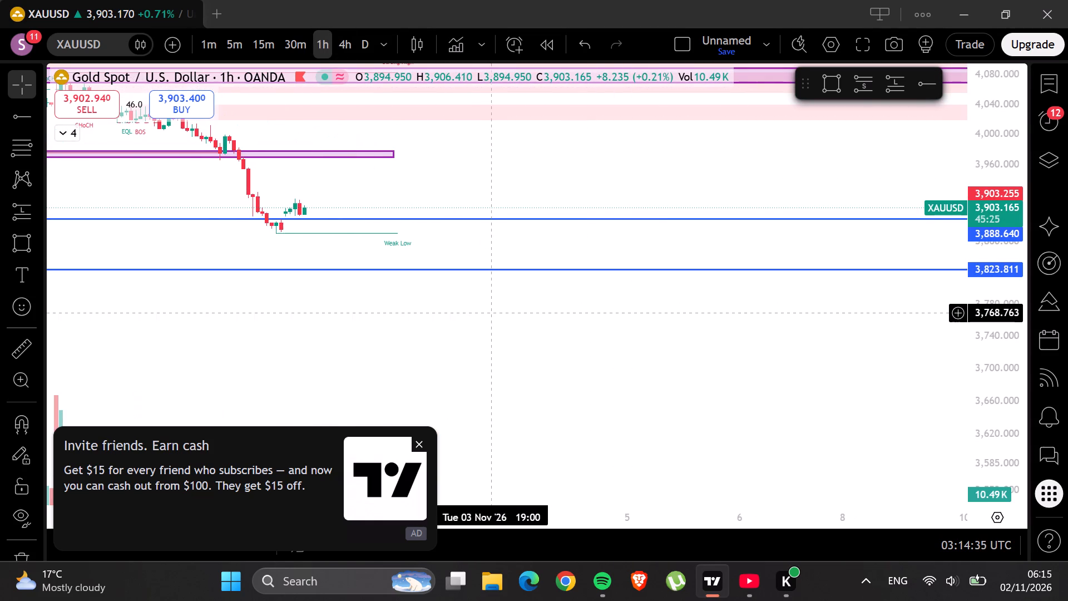
scroll(997, 252, down, 7)
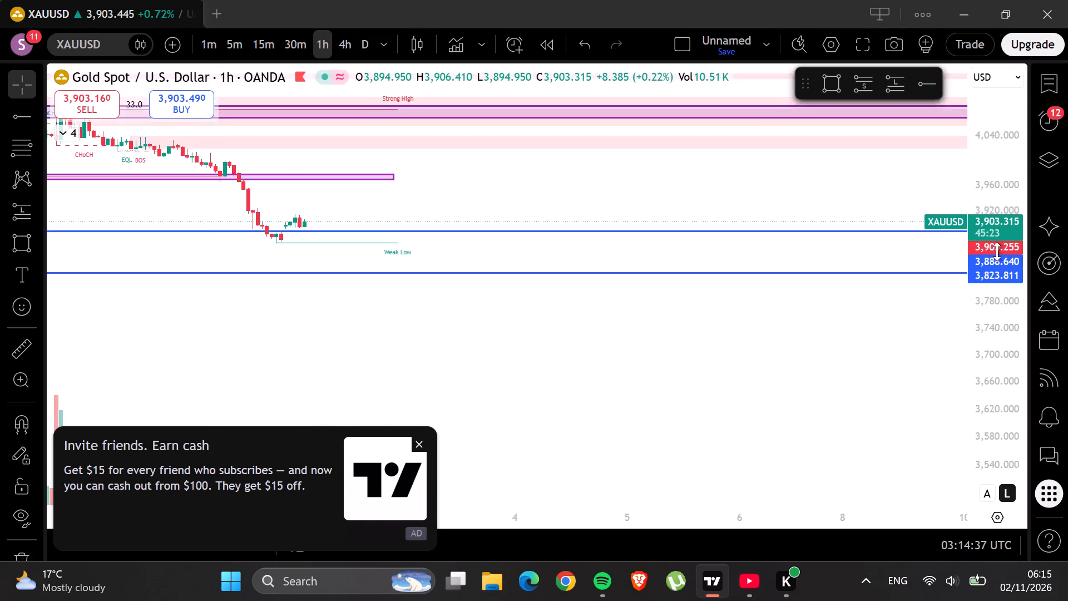
scroll(997, 252, up, 17)
scroll(996, 243, up, 15)
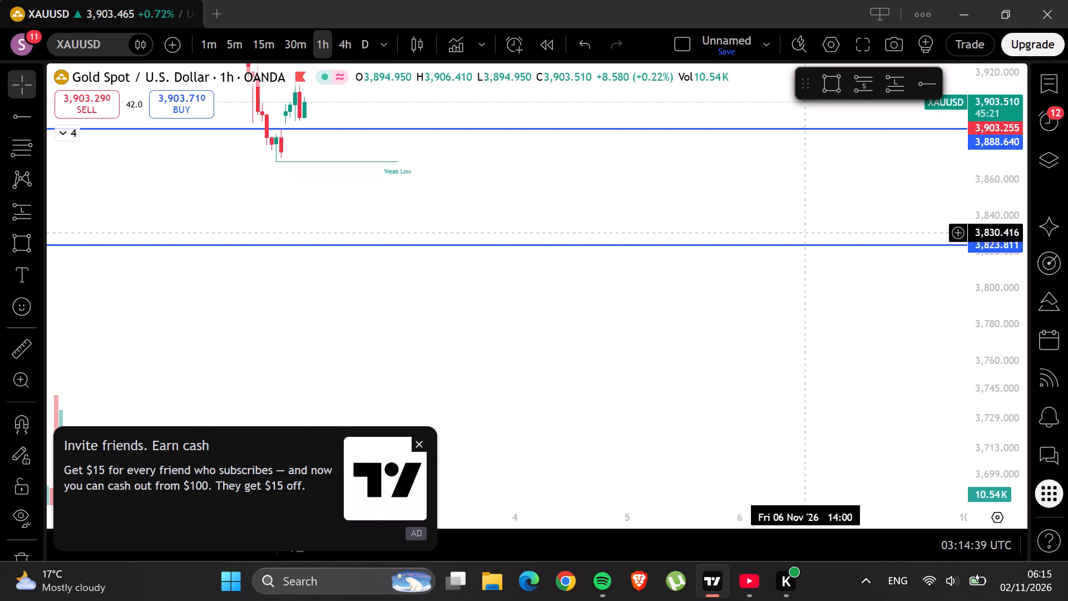
drag(442, 196, 759, 275)
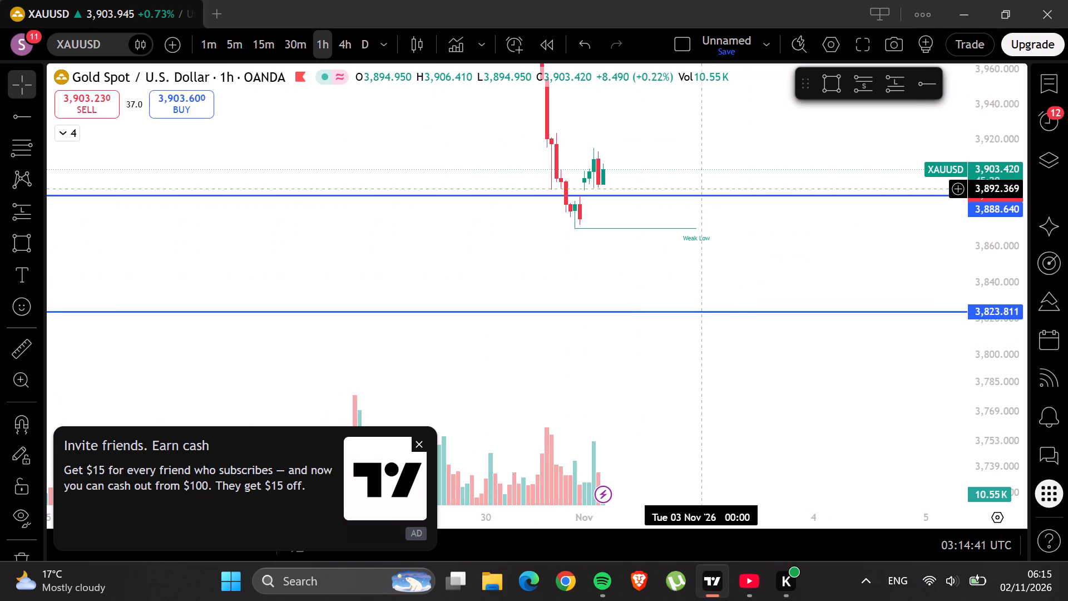
click(703, 199)
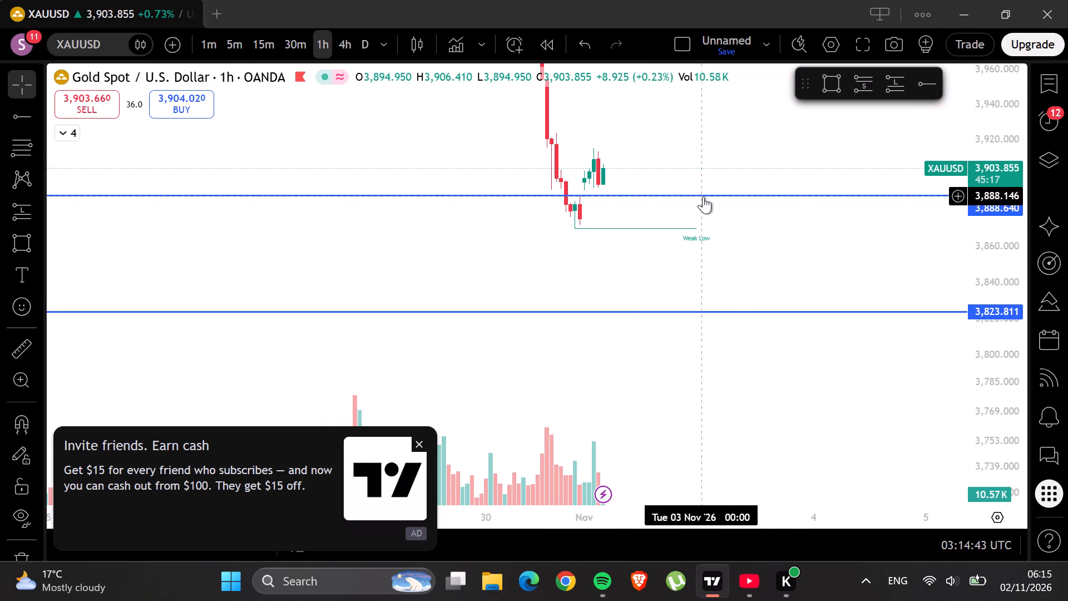
click(703, 196)
click(533, 102)
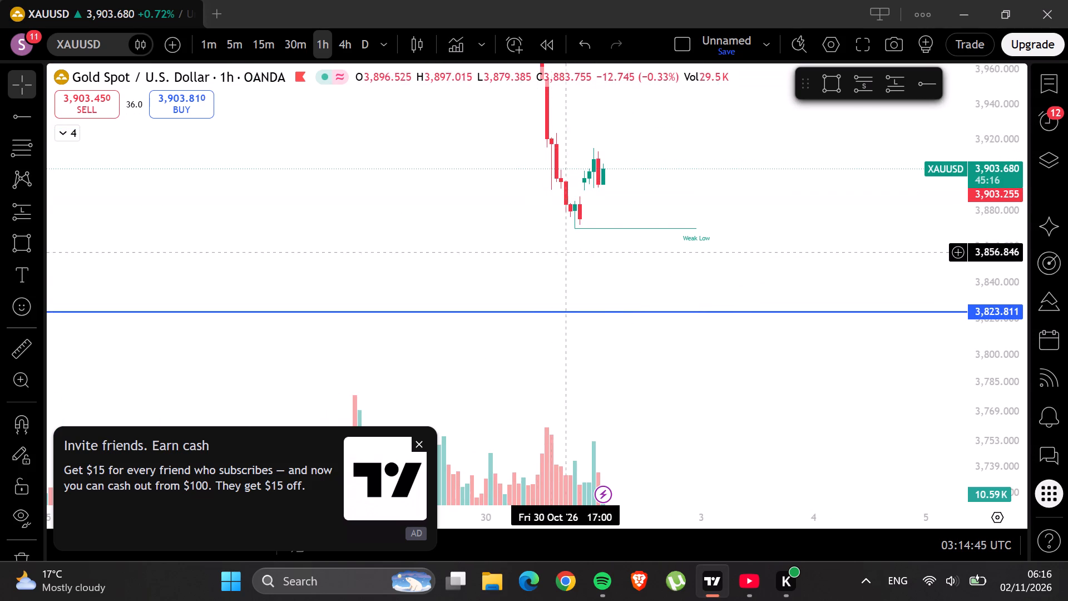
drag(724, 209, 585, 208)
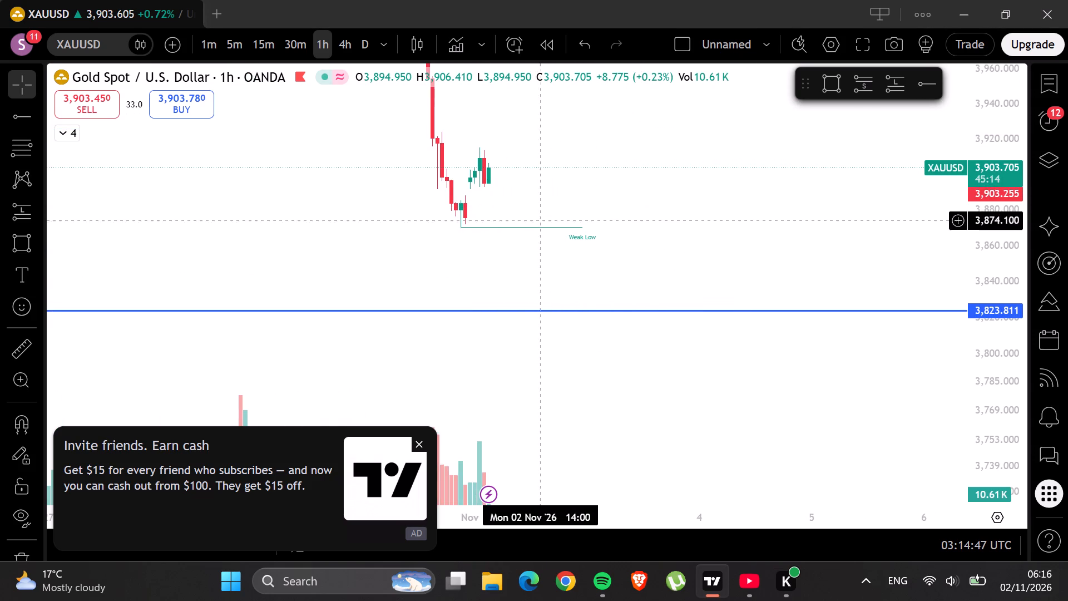
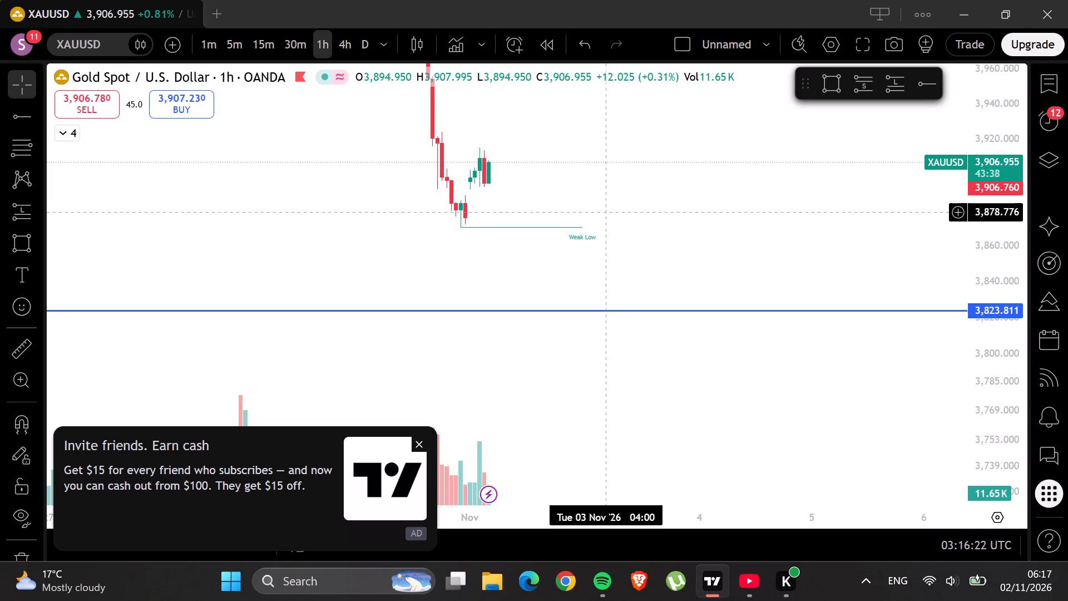
Examine the 1-hour gold price history back to the autumn 2025 lows where the 3,823.811 support line originates.
drag(572, 163, 686, 332)
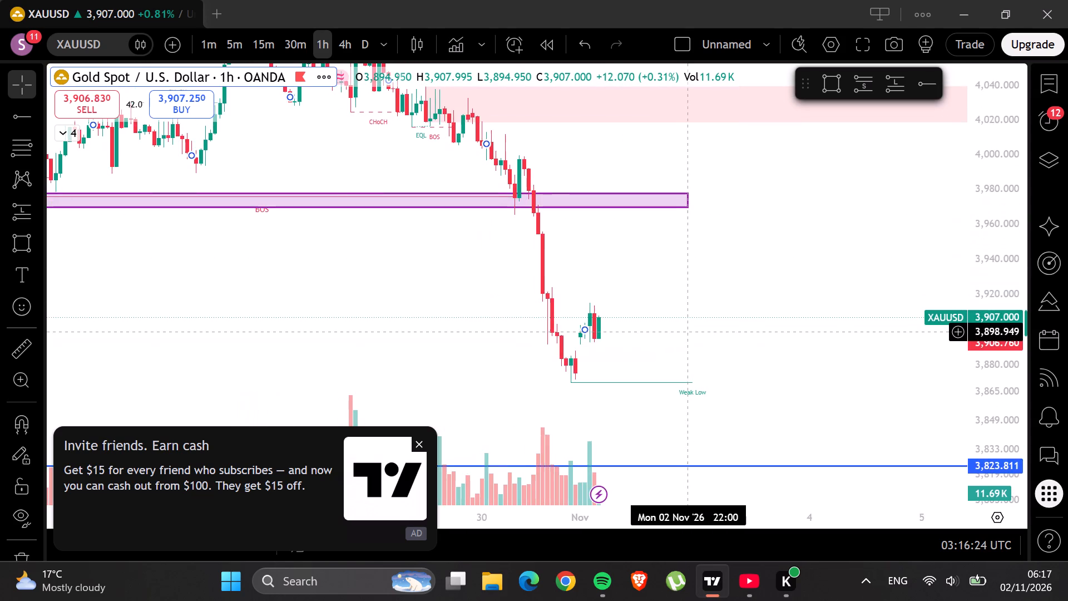
drag(686, 332, 957, 246)
scroll(641, 253, up, 6)
scroll(641, 253, down, 6)
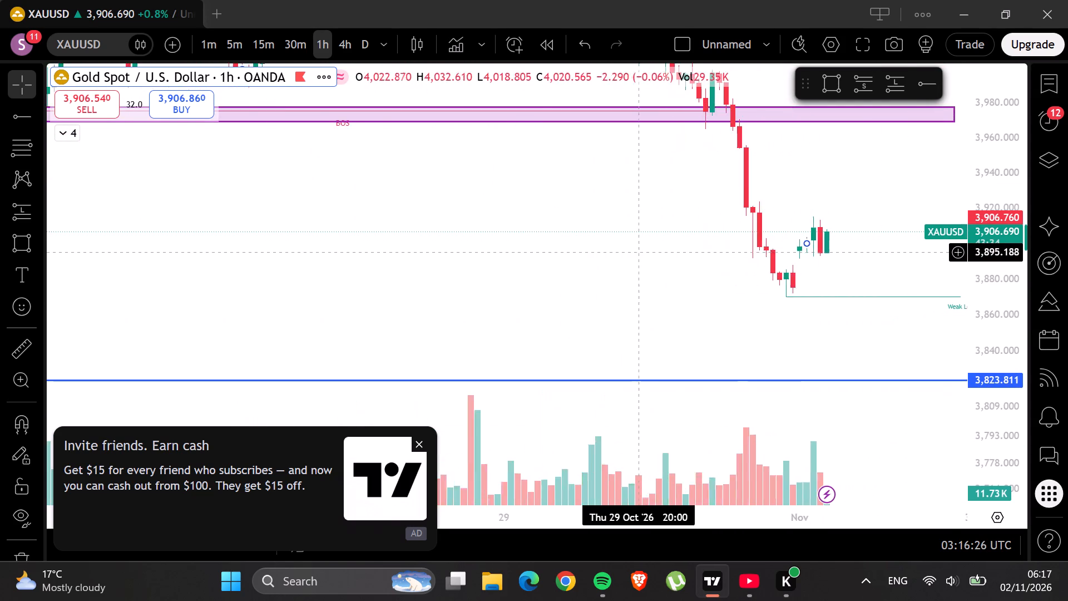
scroll(641, 253, down, 13)
drag(600, 248, 930, 370)
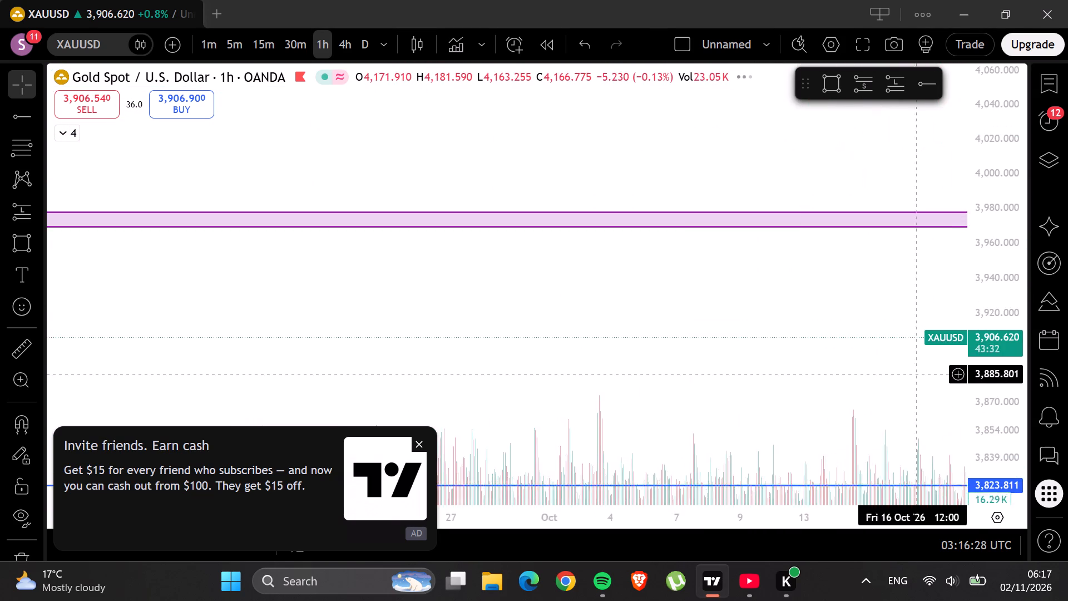
drag(930, 370, 1030, 338)
scroll(665, 318, down, 20)
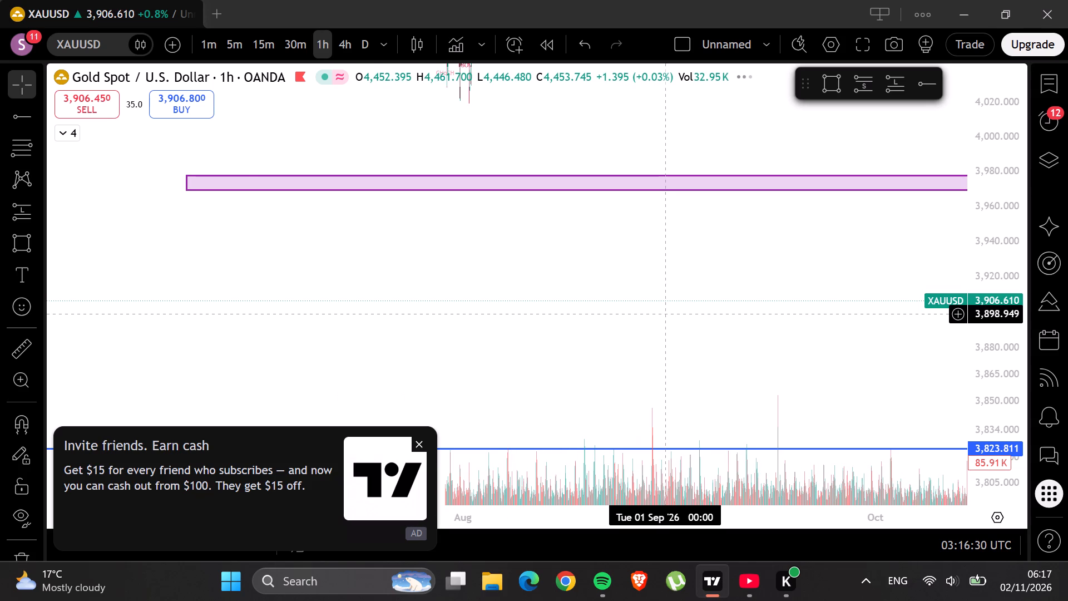
drag(582, 338, 946, 197)
drag(255, 246, 1029, 220)
drag(363, 208, 363, 208)
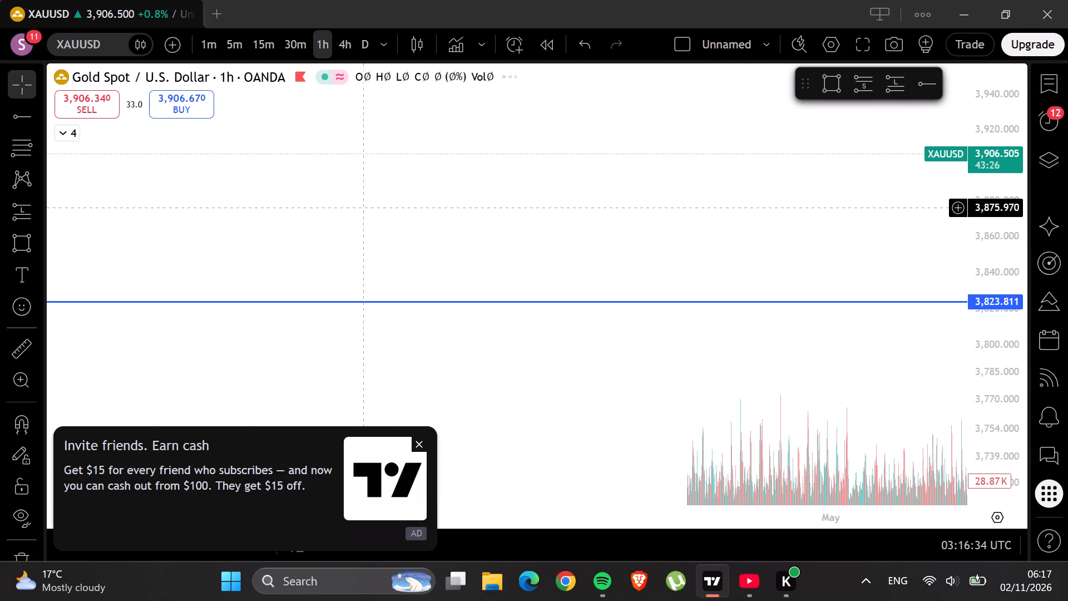
drag(363, 208, 883, 199)
drag(229, 201, 976, 221)
drag(642, 238, 680, 119)
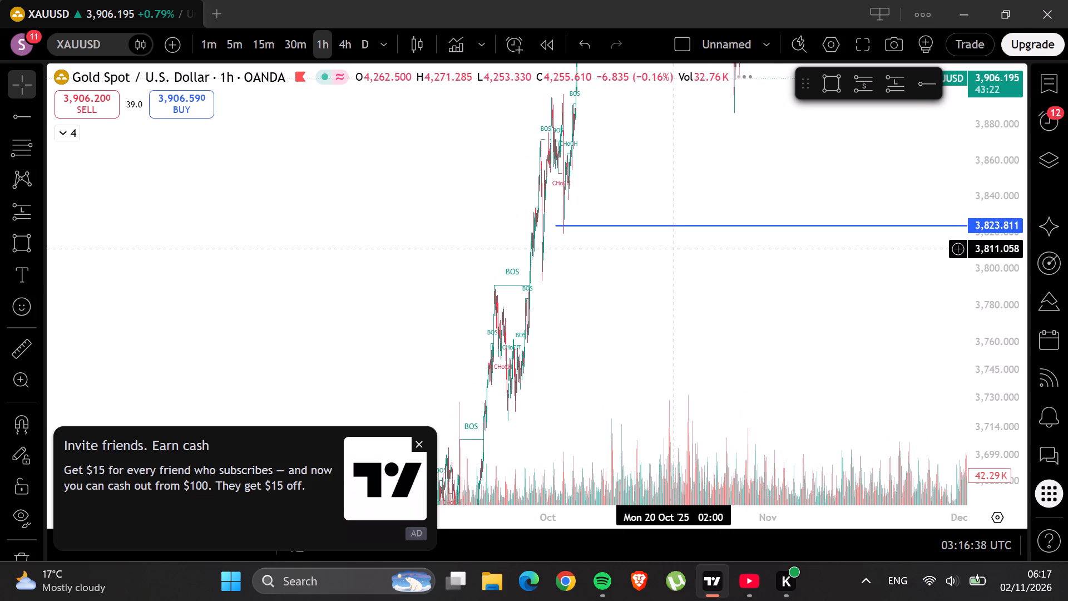
scroll(658, 385, down, 6)
scroll(657, 371, up, 6)
drag(276, 344, 886, 316)
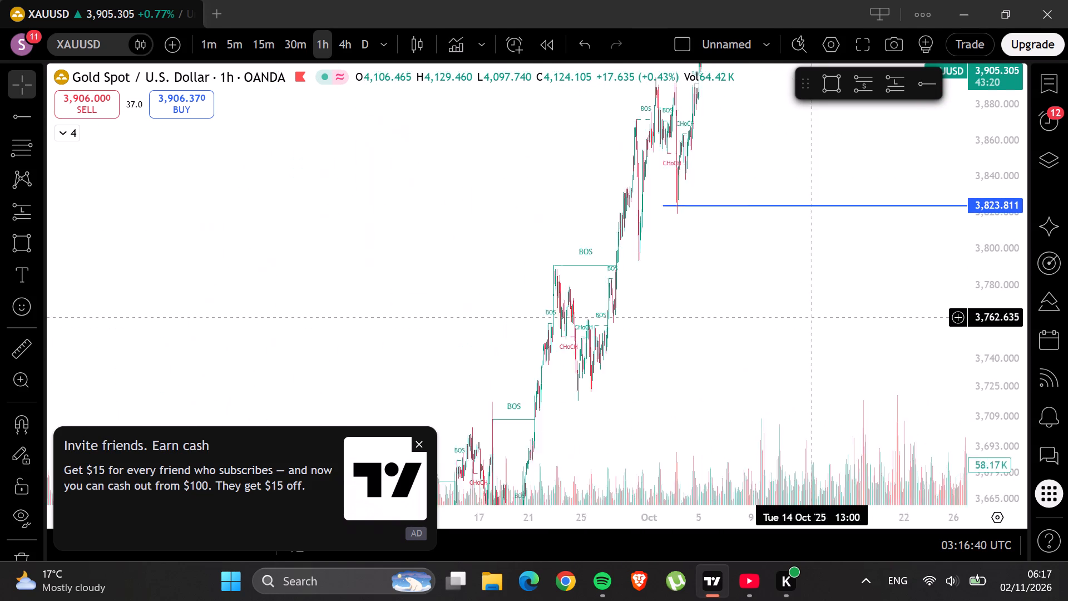
drag(886, 316, 936, 314)
scroll(926, 311, down, 6)
scroll(926, 311, up, 20)
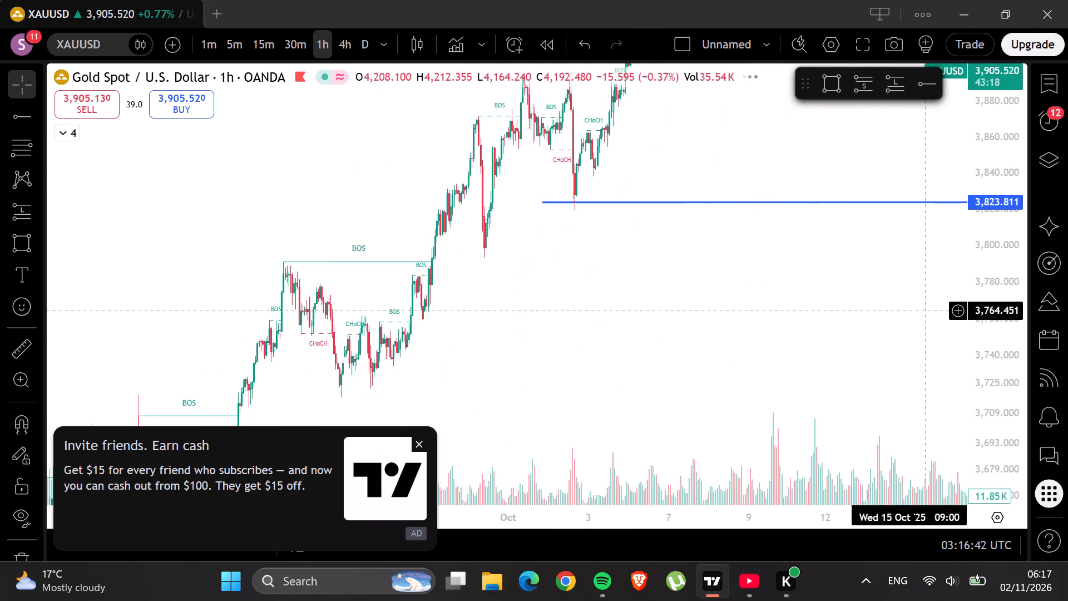
scroll(926, 311, up, 2)
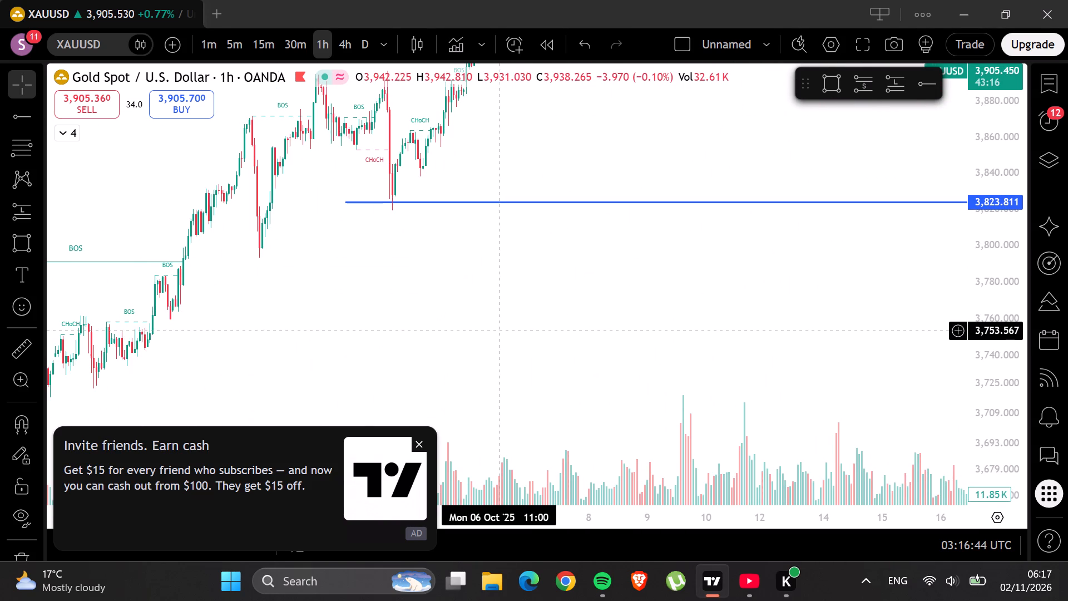
drag(500, 331, 391, 337)
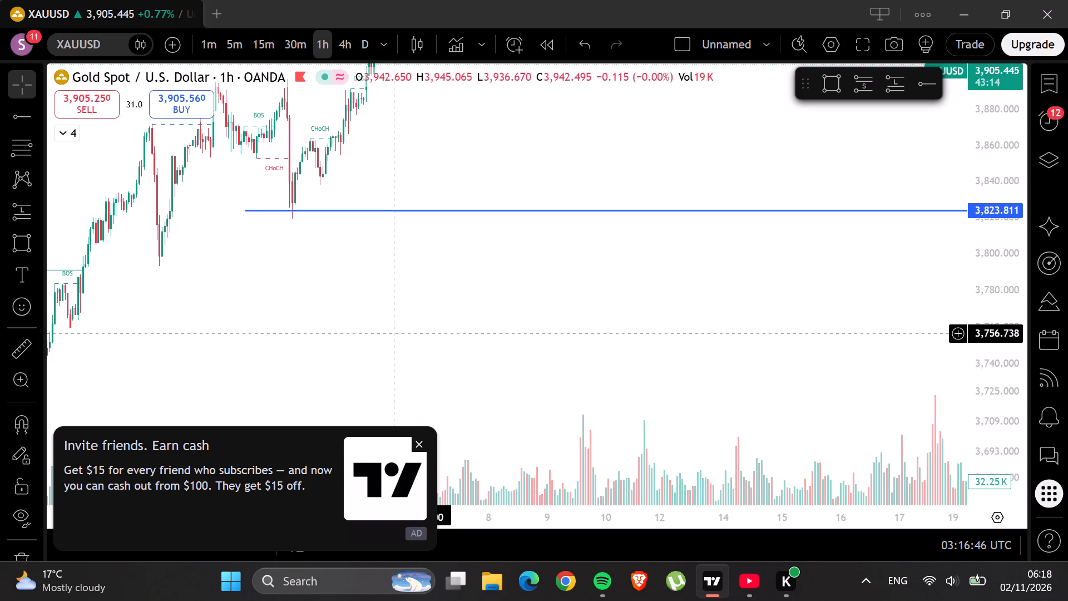
drag(523, 277, 496, 322)
click(456, 320)
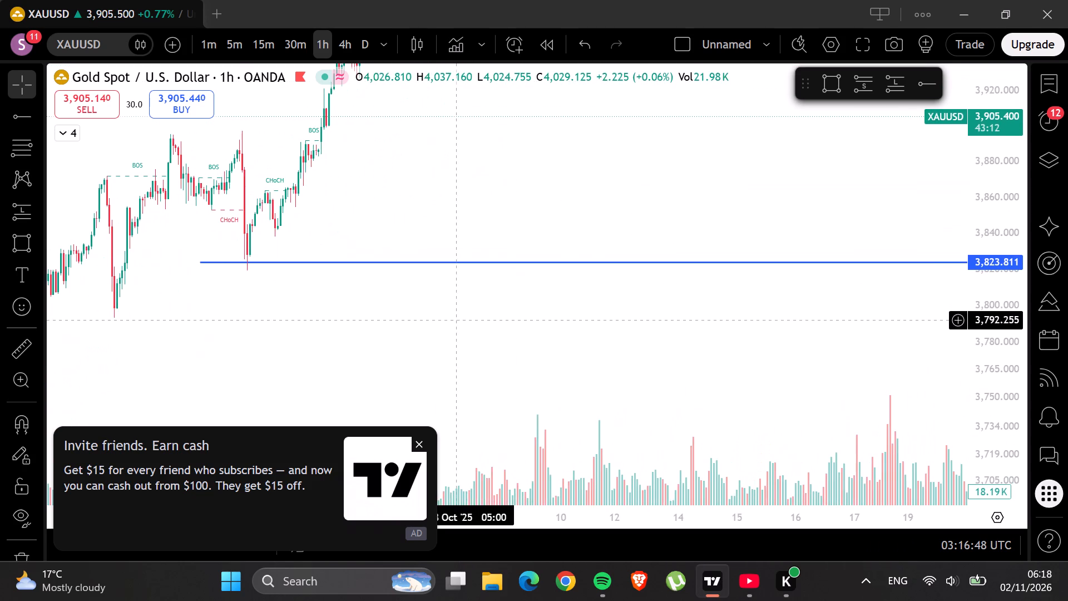
Draw a rectangle zone from about 3,812 to 3,798 at the sharp low just before the 3,823.811 line's origin.
click(835, 85)
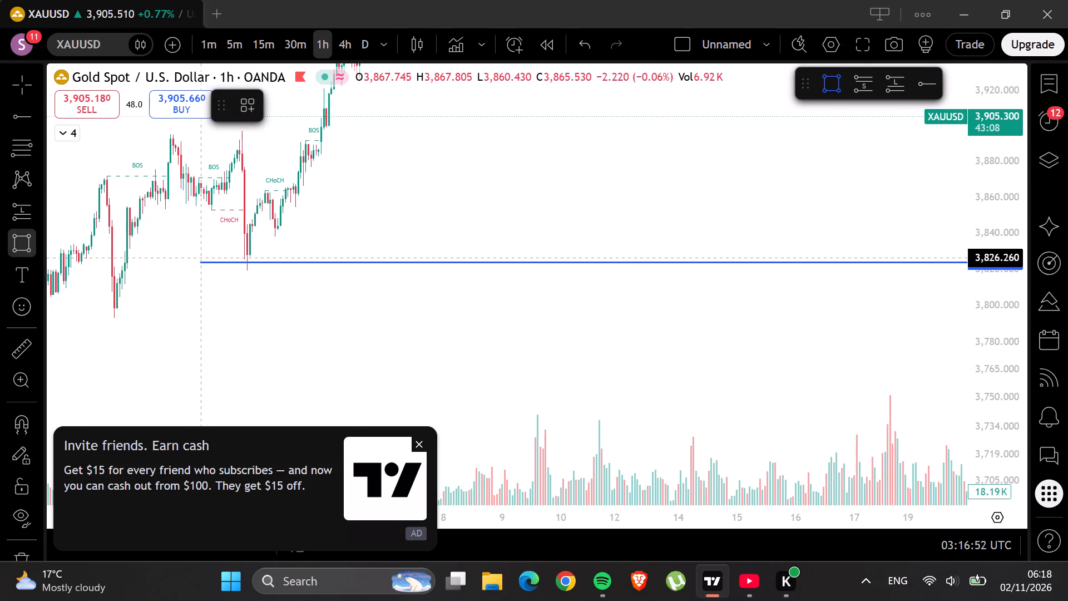
click(116, 284)
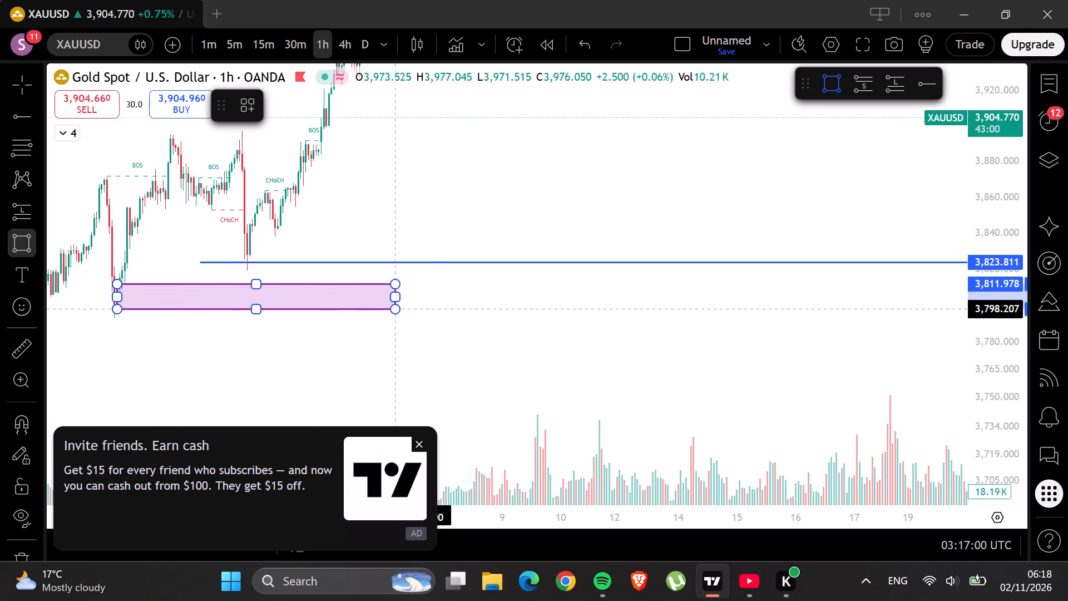
click(443, 309)
Extend the new demand zone's later edge forward in time to about 16 January 2026, keeping its price levels.
drag(601, 313, 201, 295)
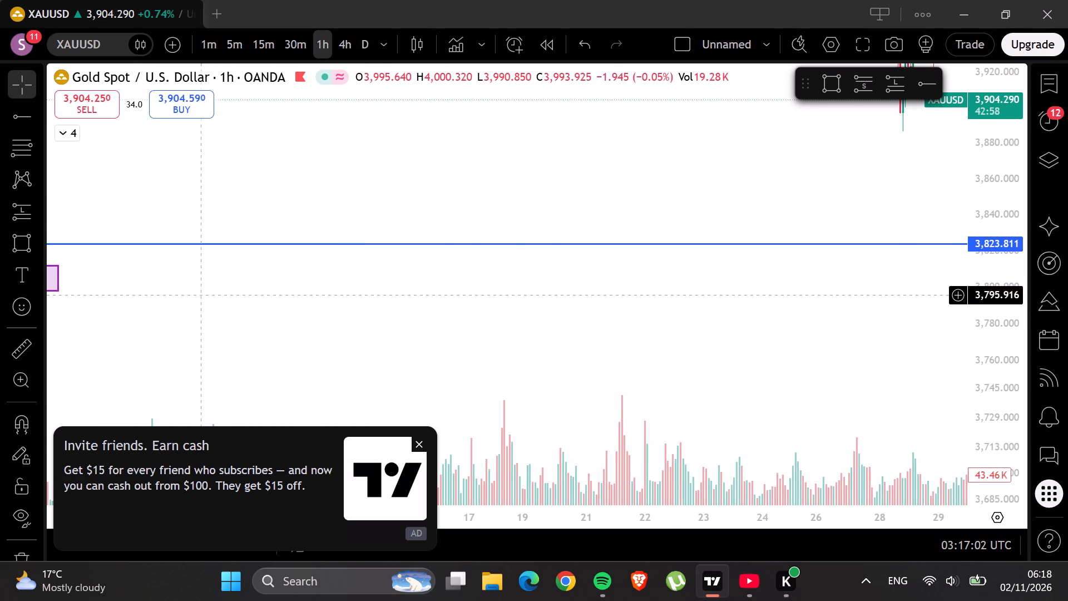
drag(61, 275, 838, 272)
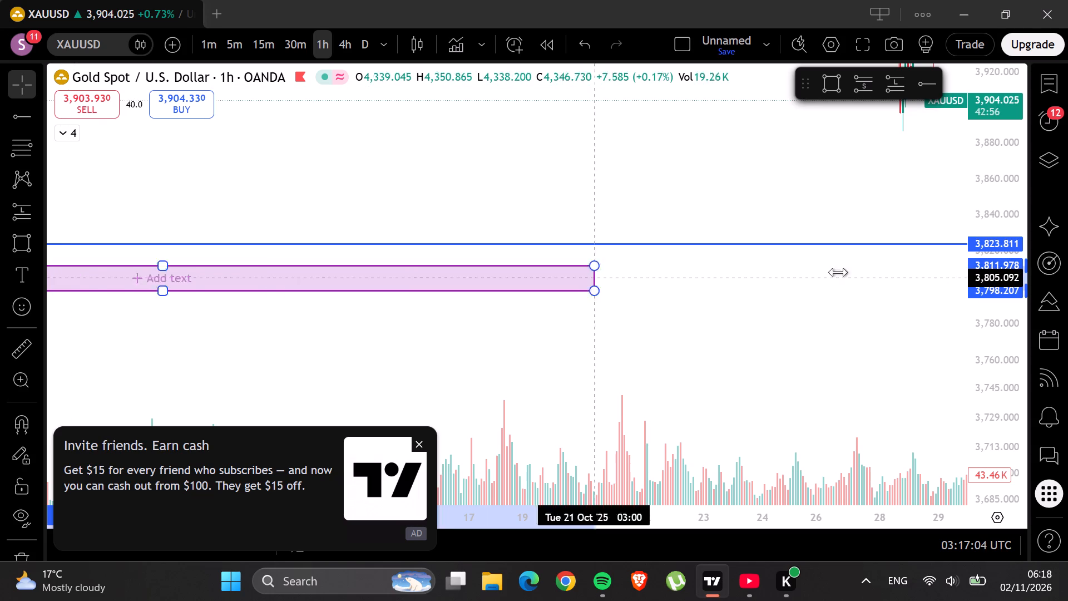
drag(838, 272, 1041, 277)
drag(784, 356, 135, 331)
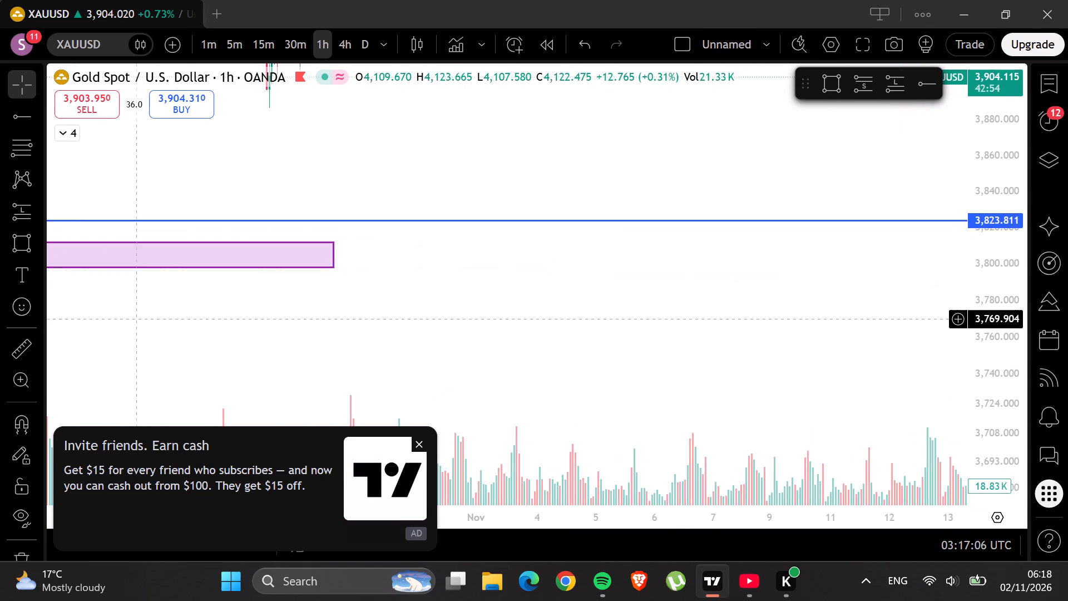
drag(337, 252, 541, 250)
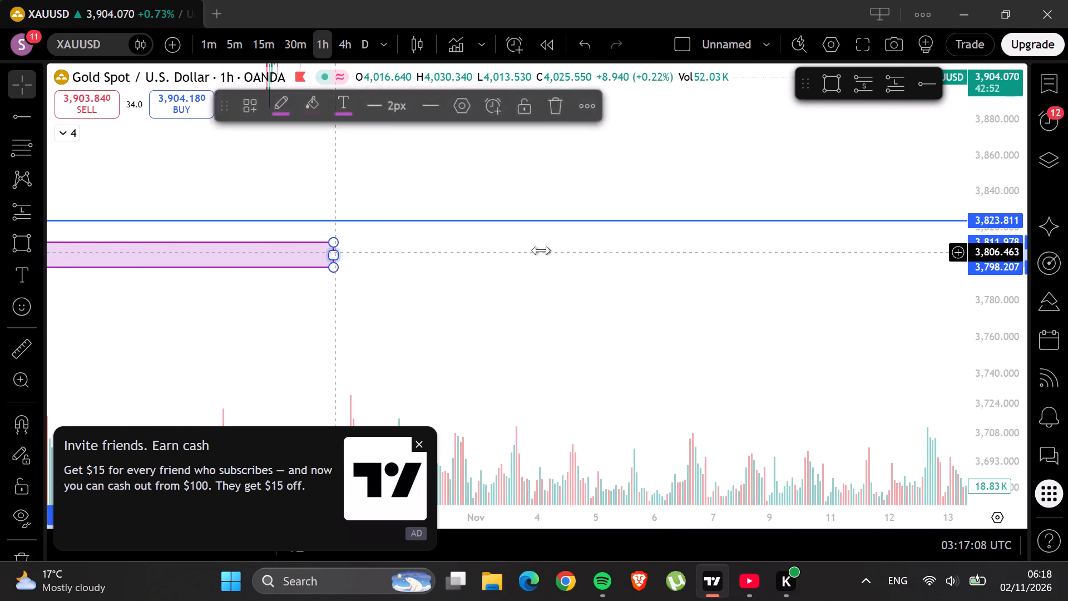
drag(541, 250, 1009, 252)
drag(855, 313, 0, 302)
drag(456, 317, 334, 312)
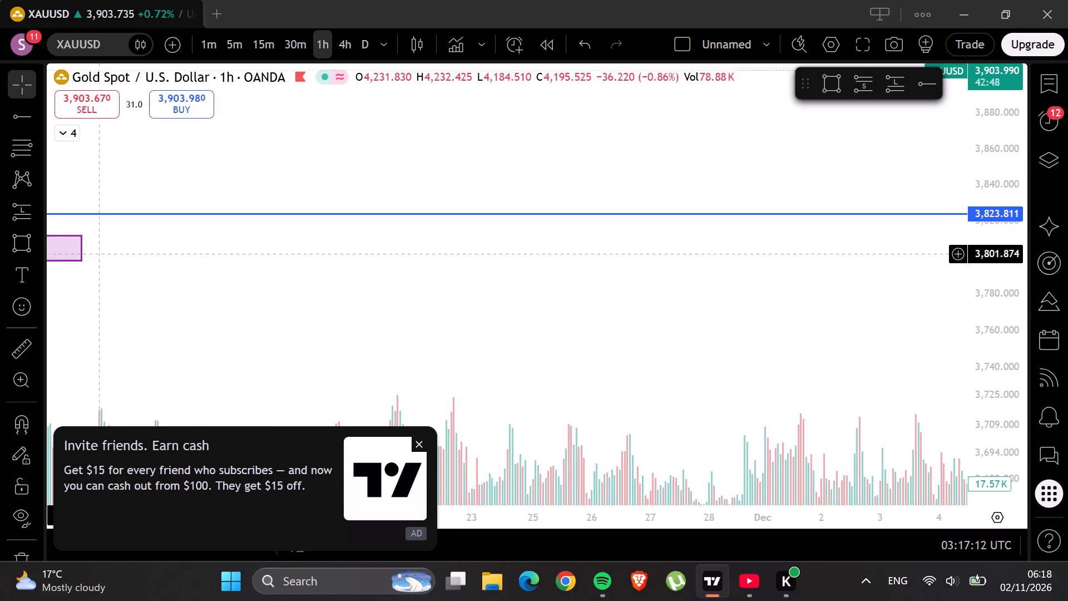
drag(83, 247, 1067, 239)
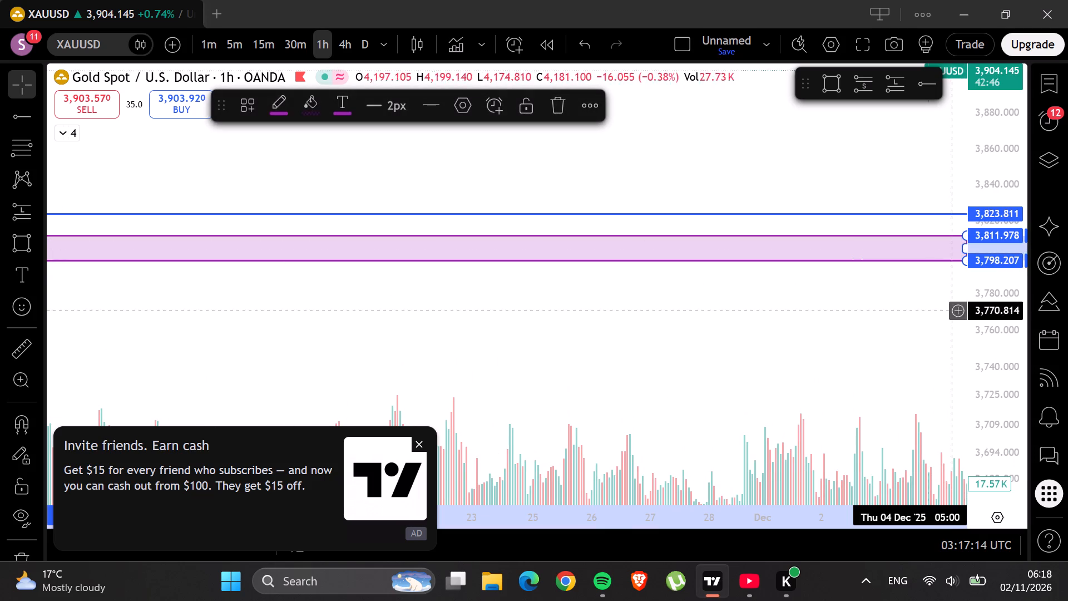
drag(853, 331, 0, 313)
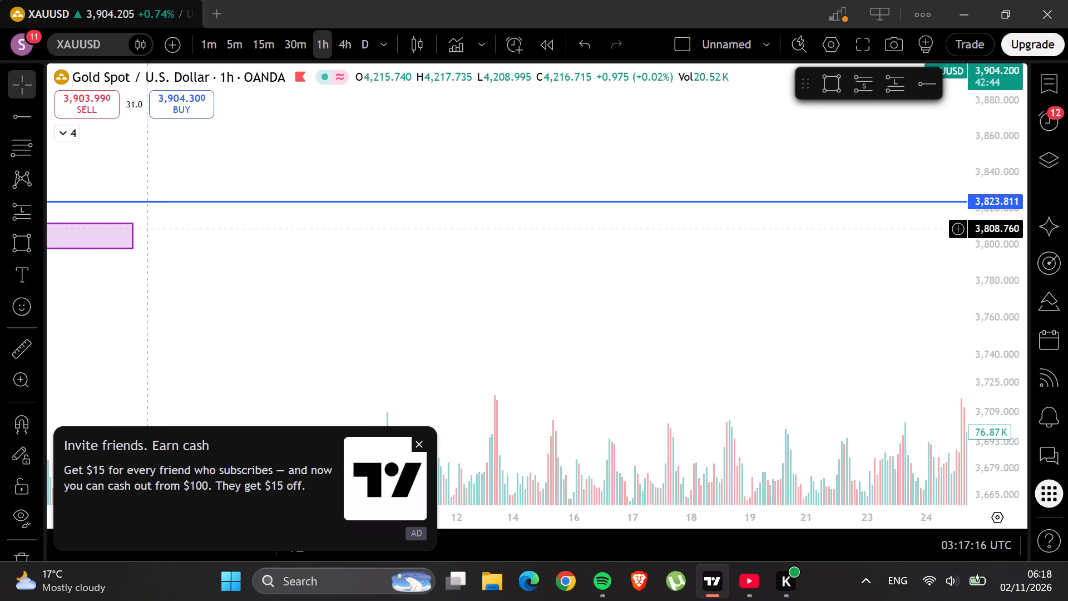
drag(137, 237, 1067, 260)
drag(853, 282, 0, 257)
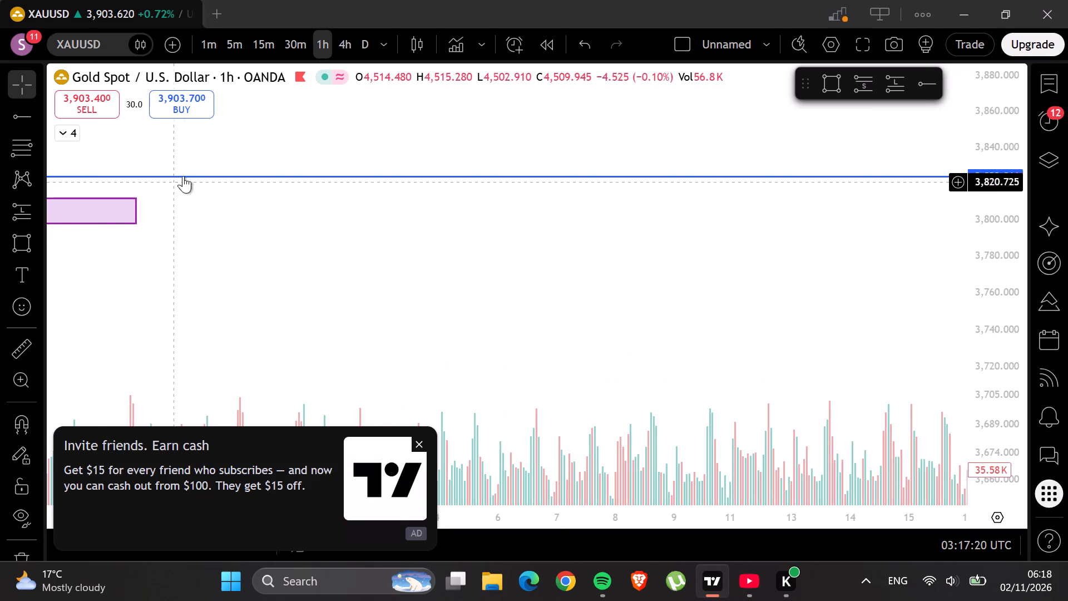
drag(139, 206, 1052, 241)
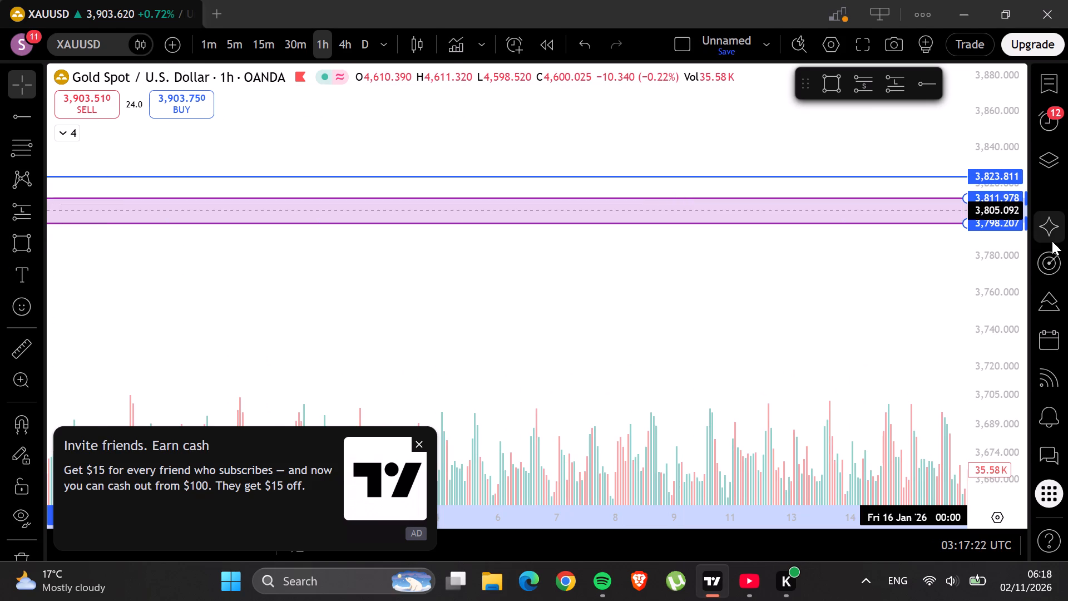
Extend the purple zone below the 3,823.811 line further forward to about 18 March 2026.
drag(879, 289, 114, 278)
drag(769, 253, 676, 263)
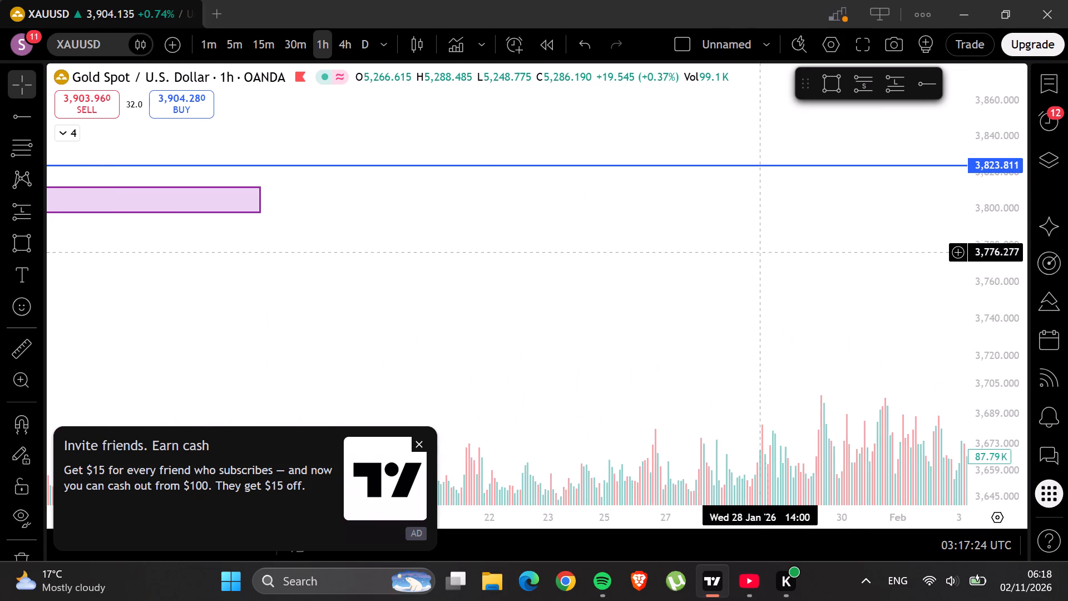
drag(676, 263, 587, 280)
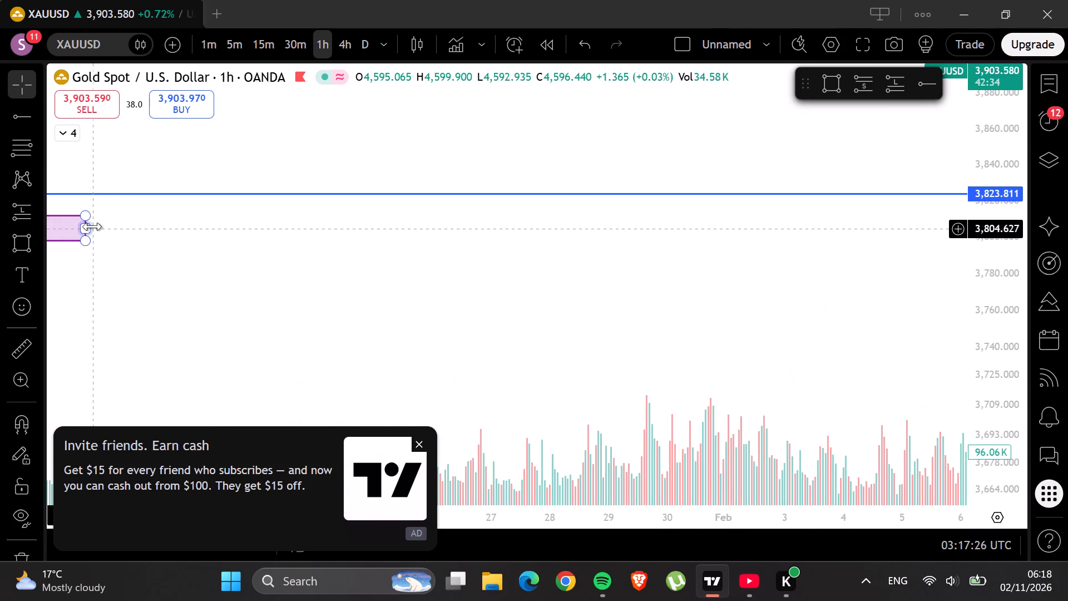
drag(90, 229, 1032, 206)
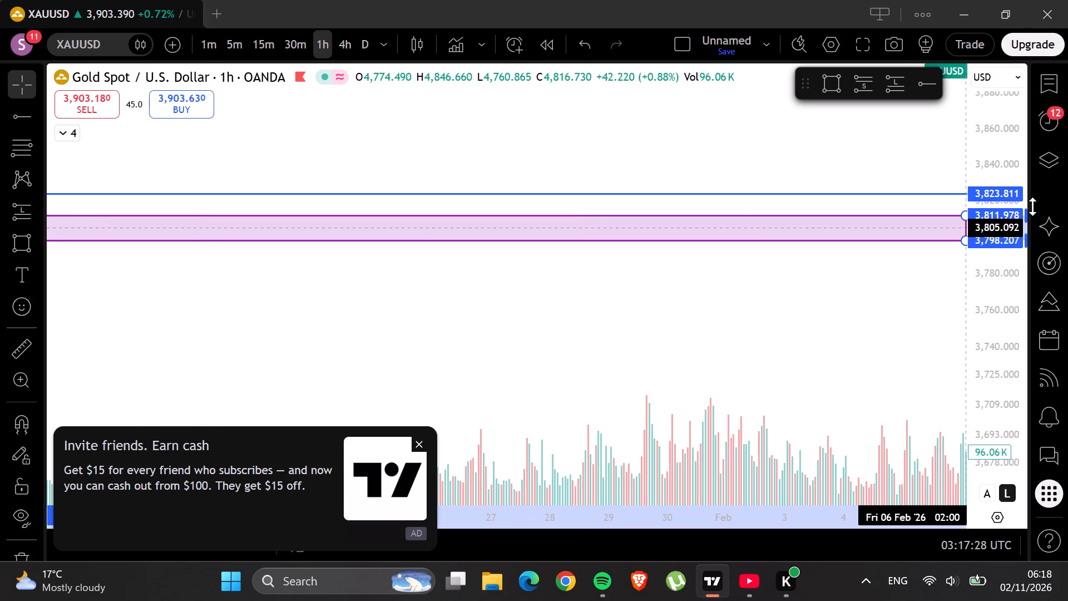
drag(1032, 206, 1067, 202)
drag(873, 299, 57, 272)
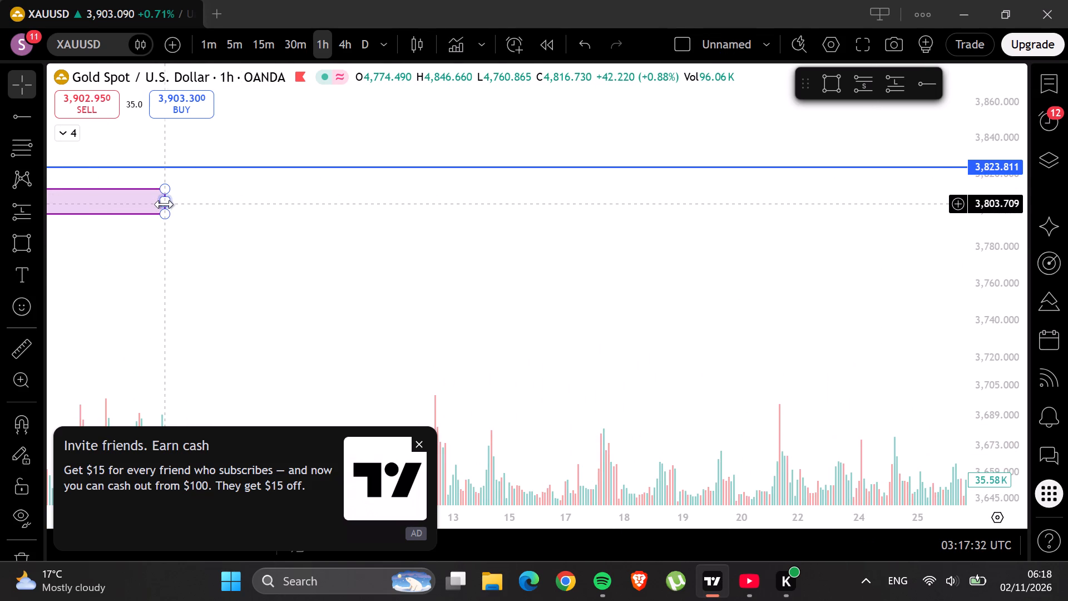
drag(164, 204, 991, 200)
drag(940, 293, 937, 286)
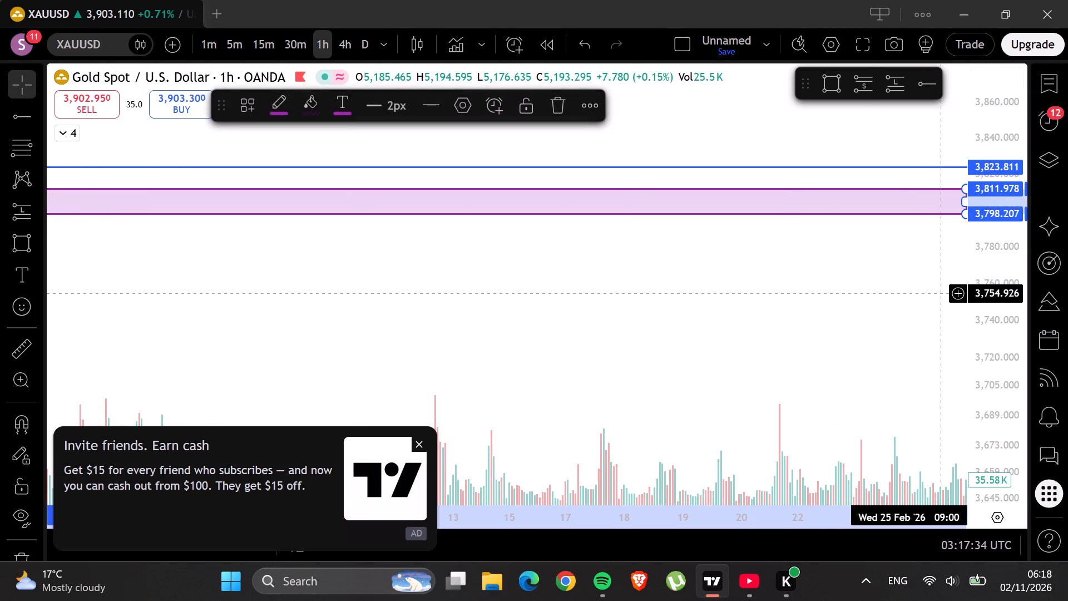
drag(937, 286, 94, 279)
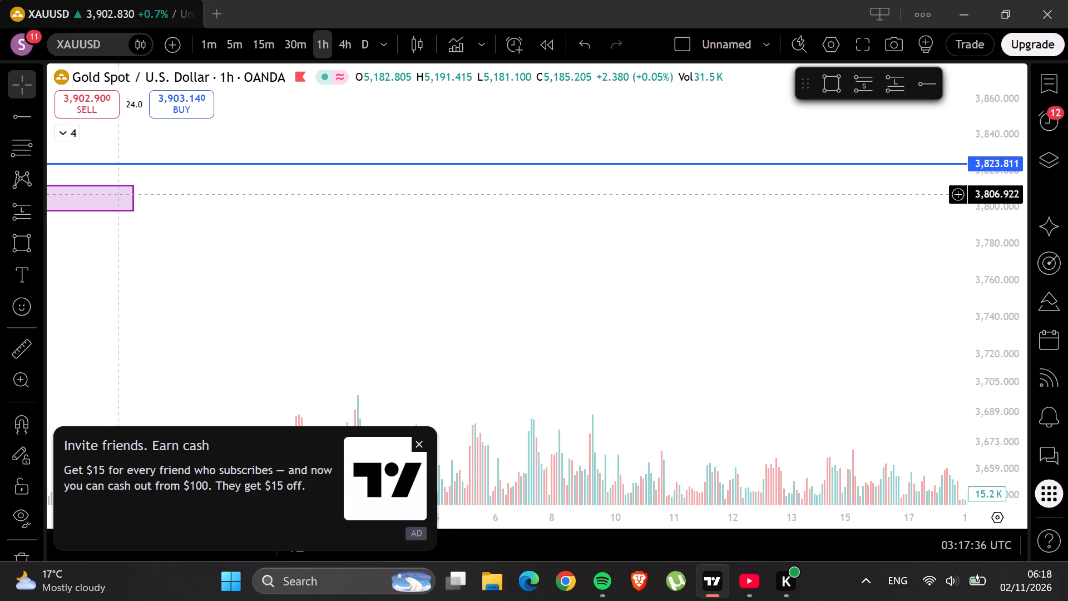
drag(133, 201, 972, 213)
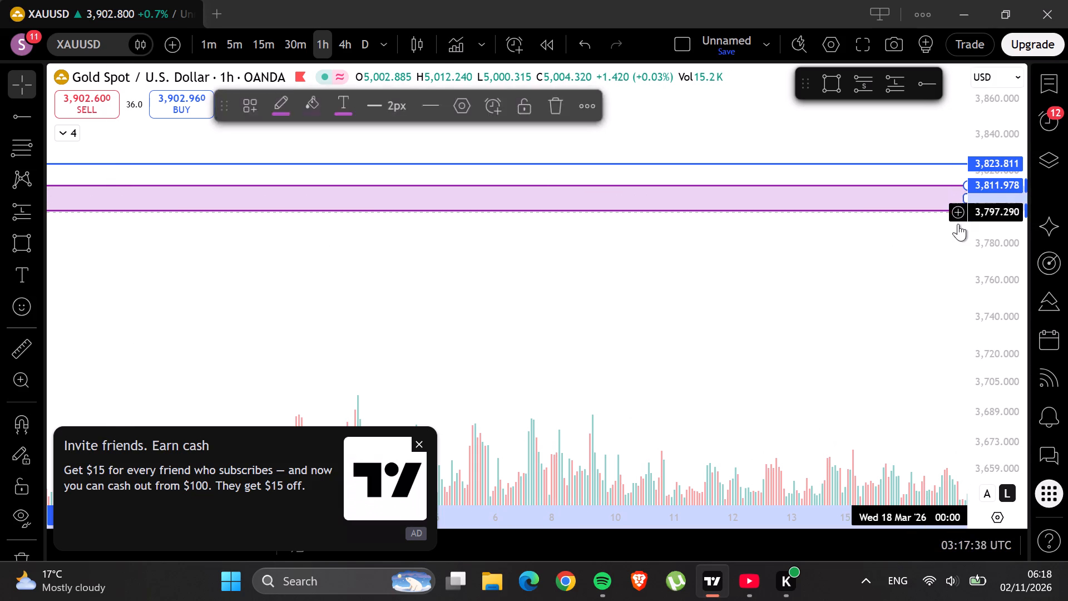
Extend the later edge of the purple zone below the 3,823.811 line forward to about 30 April 2026.
drag(899, 260, 89, 236)
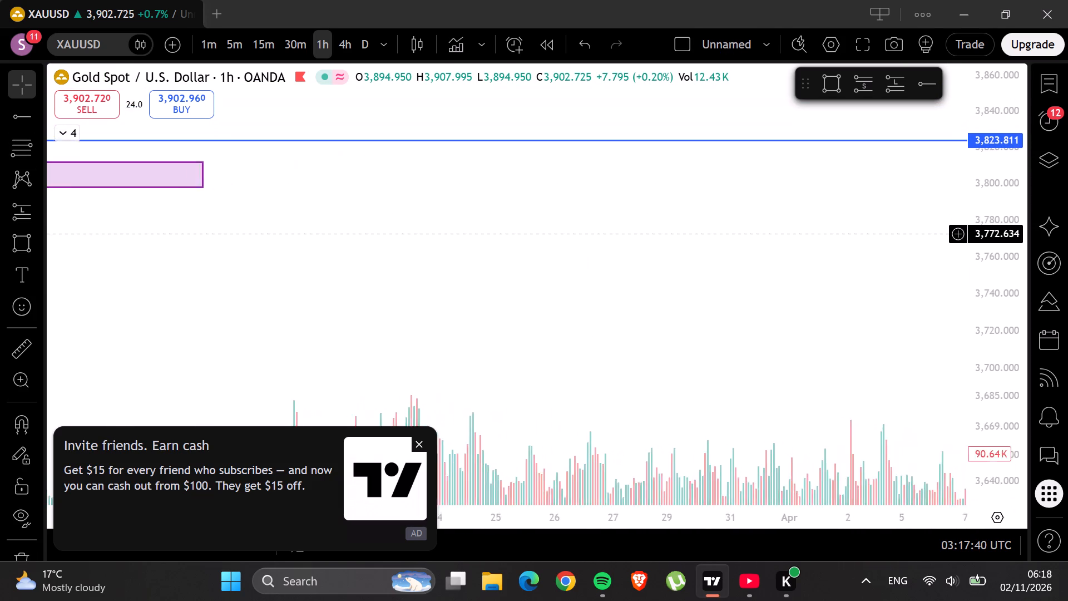
drag(89, 236, 33, 247)
drag(568, 204, 512, 234)
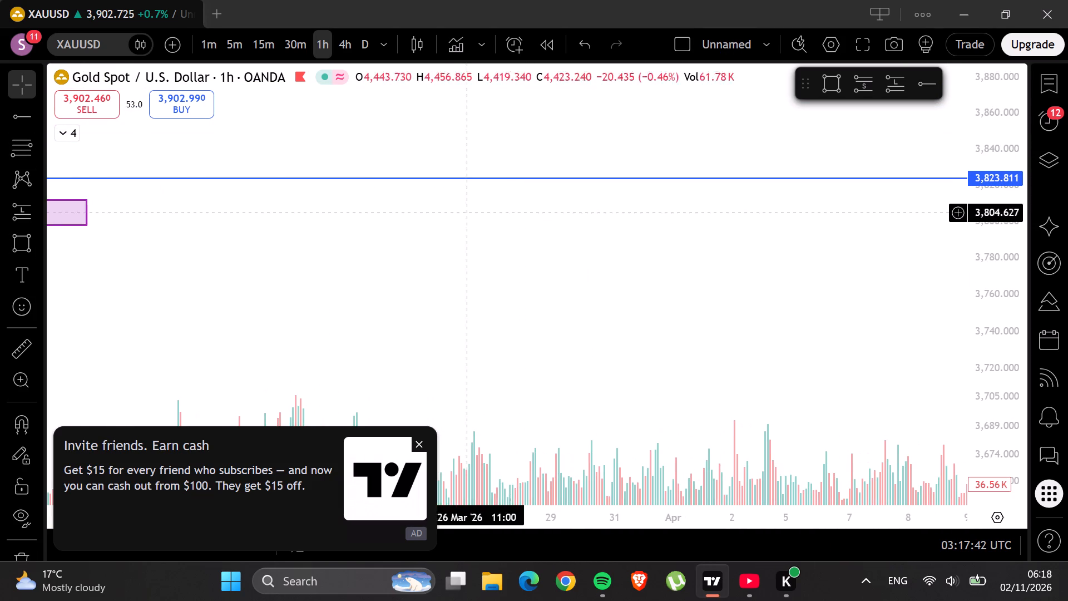
drag(85, 211, 724, 260)
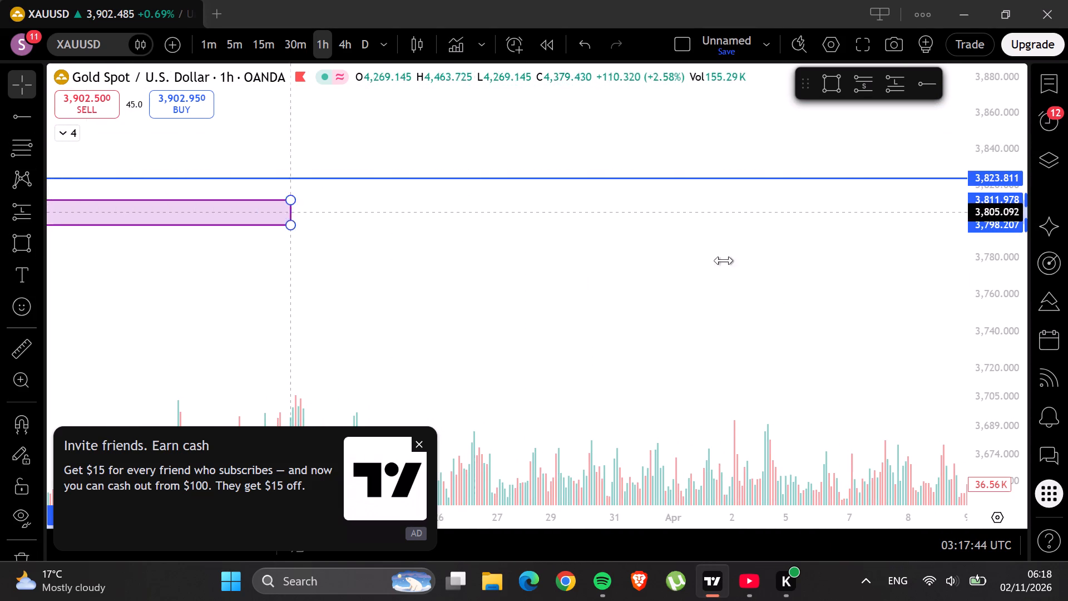
drag(724, 260, 1067, 271)
drag(880, 269, 120, 252)
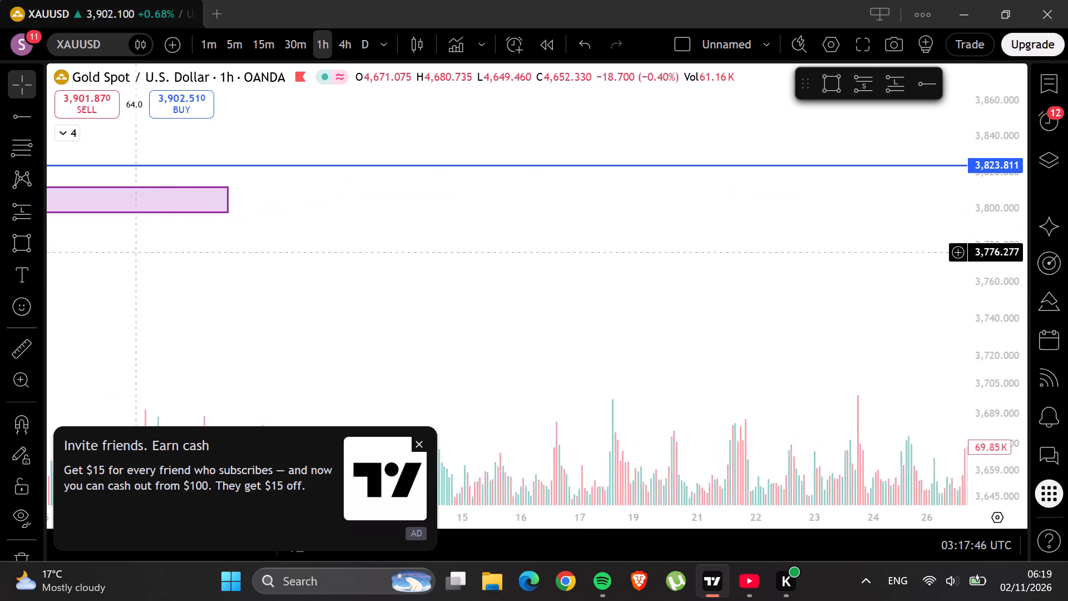
drag(120, 252, 63, 249)
drag(496, 266, 407, 269)
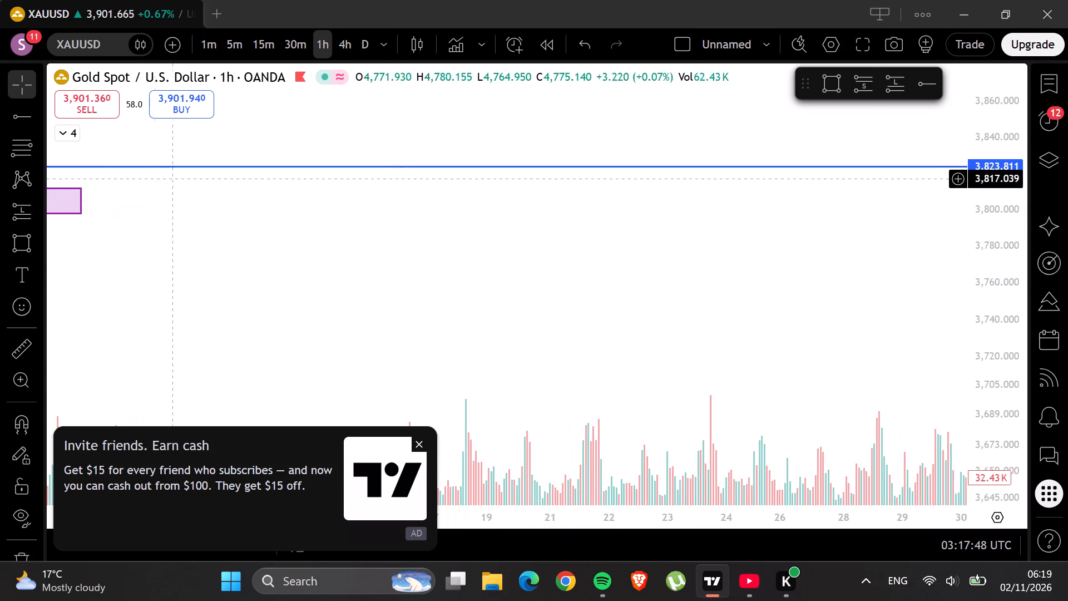
drag(85, 201, 997, 269)
drag(889, 267, 114, 226)
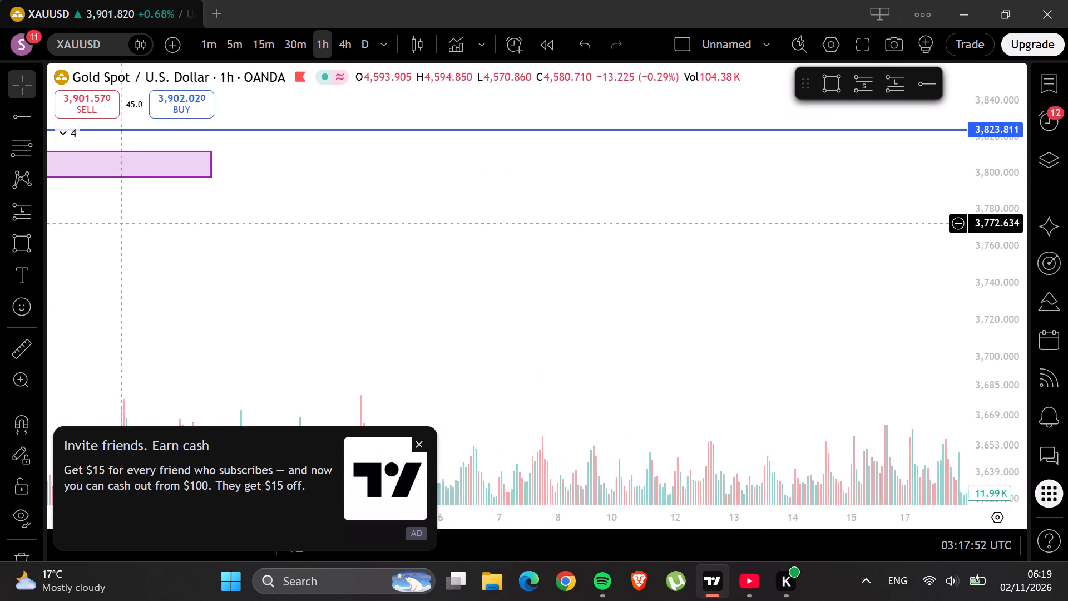
drag(114, 226, 93, 234)
drag(622, 244, 585, 264)
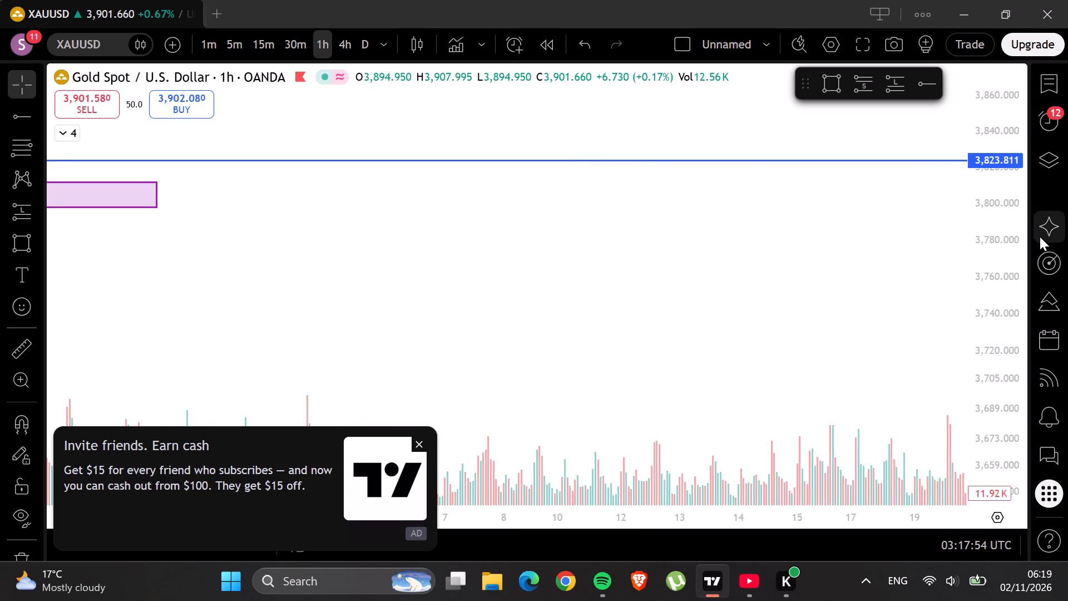
Extend the same purple zone further forward to about 9 July 2026, keeping its price levels.
scroll(1001, 210, down, 15)
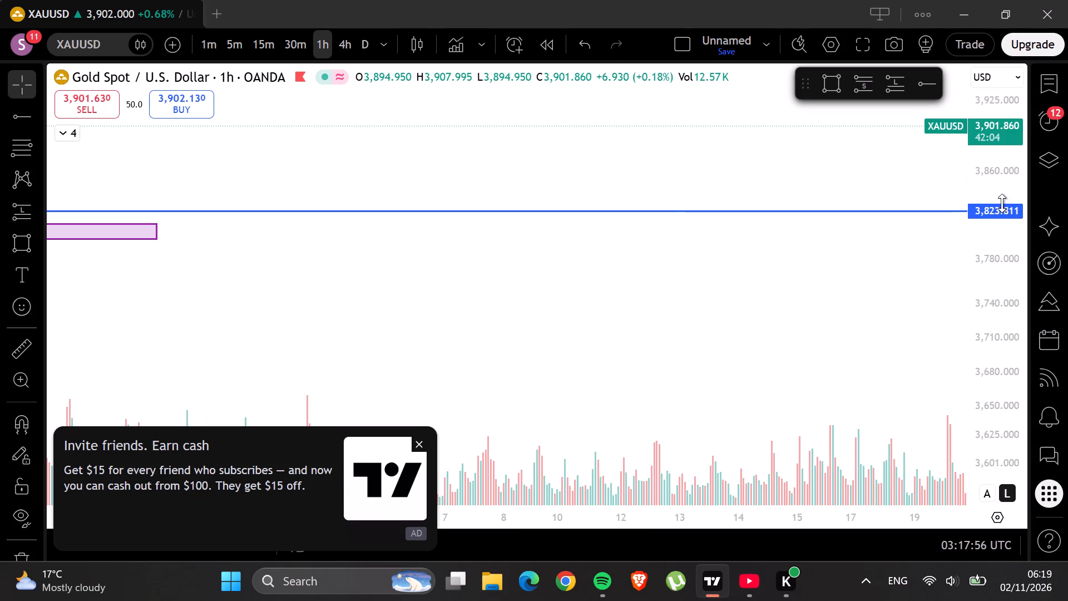
scroll(1003, 200, down, 20)
scroll(1003, 193, down, 14)
scroll(1003, 193, down, 20)
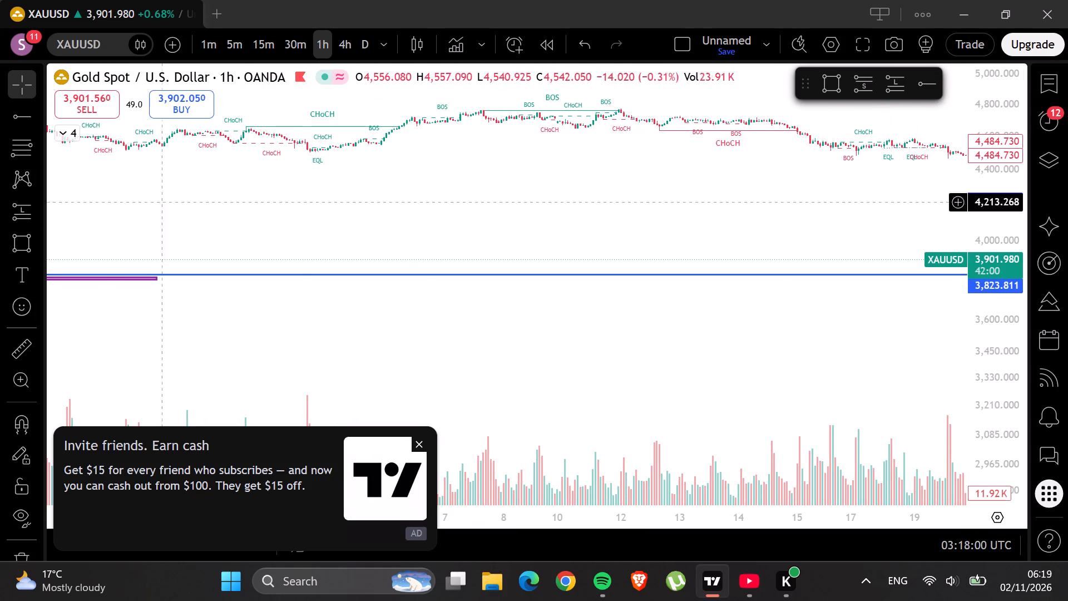
drag(647, 212, 256, 134)
scroll(328, 129, up, 6)
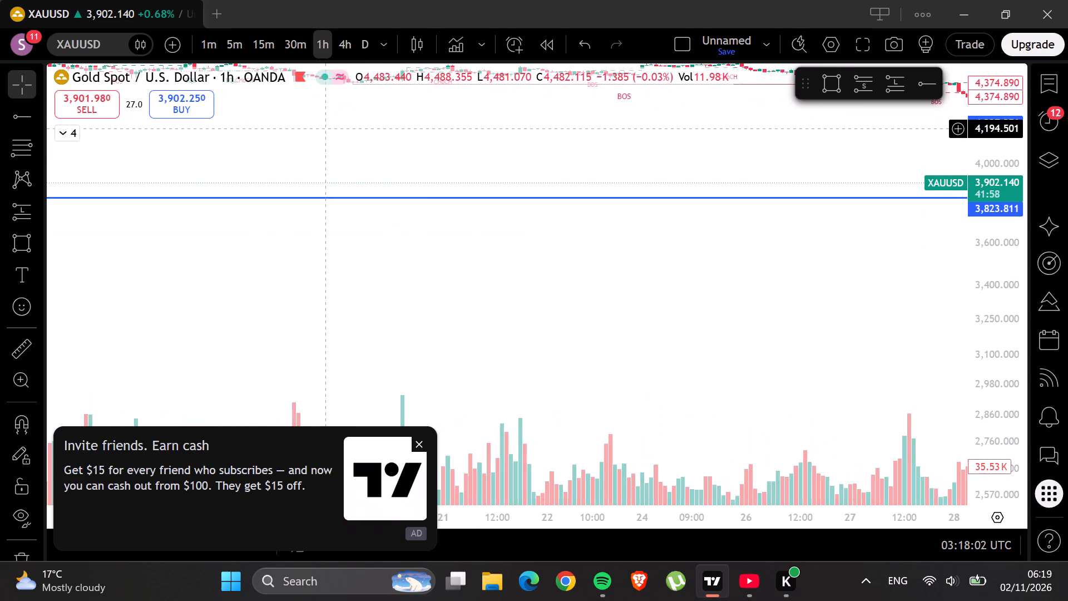
scroll(328, 129, down, 14)
scroll(328, 129, down, 8)
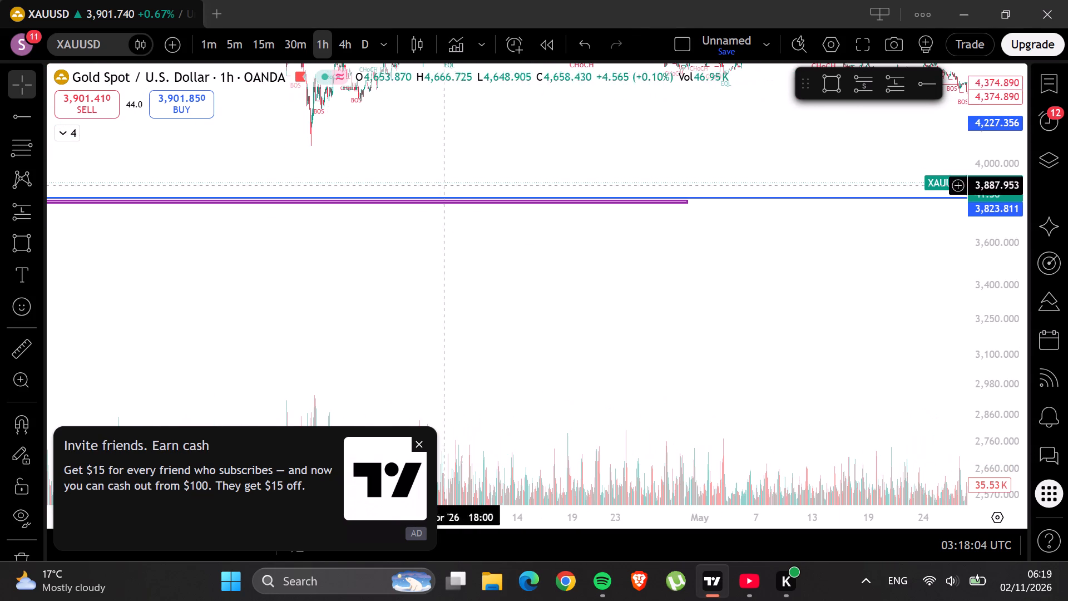
drag(609, 334, 165, 354)
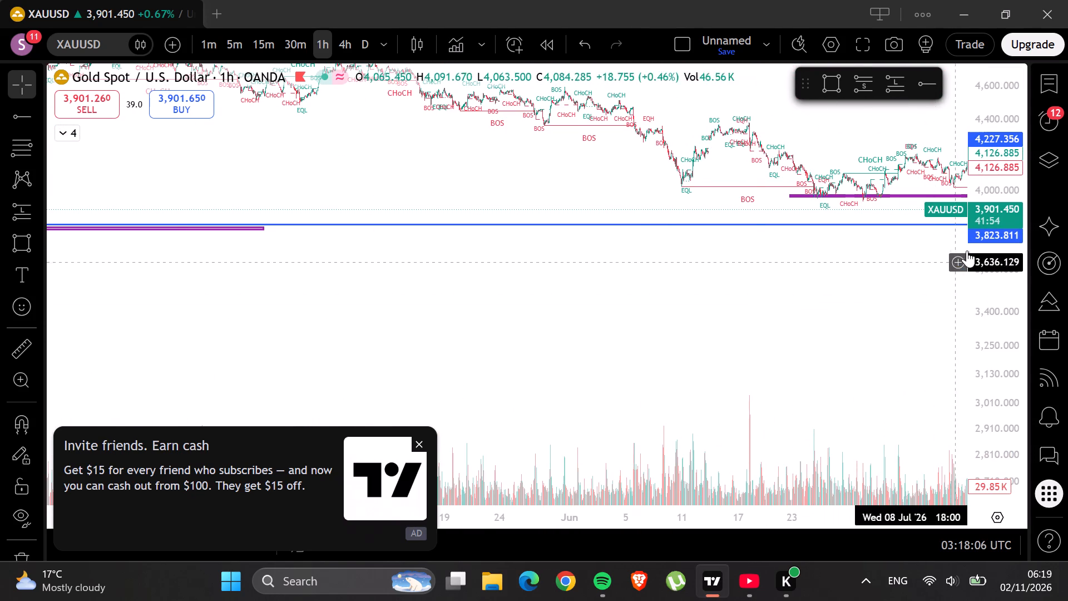
scroll(983, 238, down, 6)
scroll(983, 238, up, 14)
scroll(979, 227, up, 15)
drag(699, 263, 708, 362)
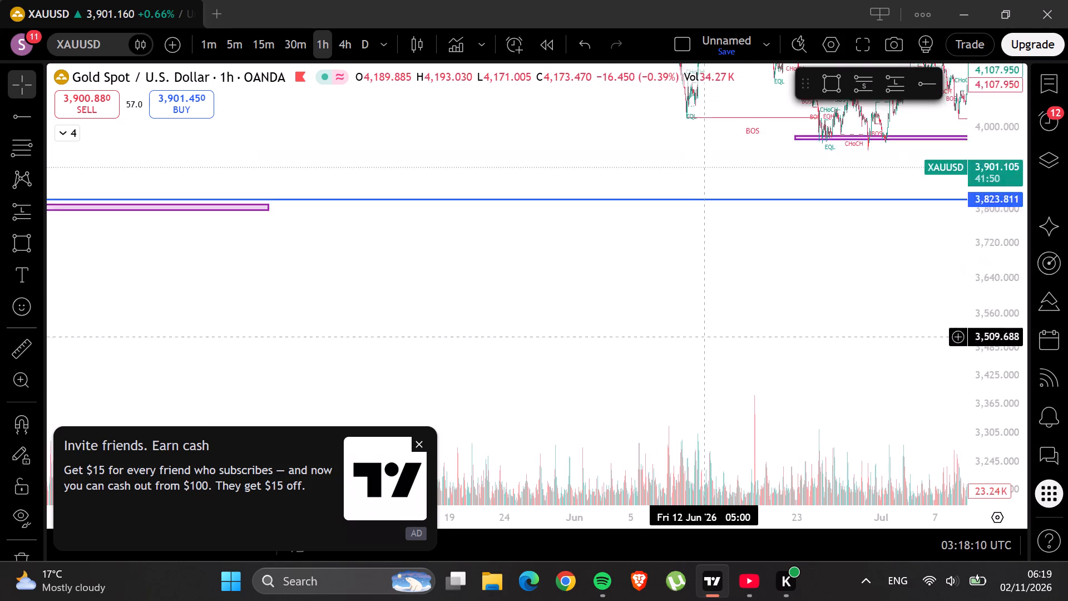
drag(708, 362, 708, 406)
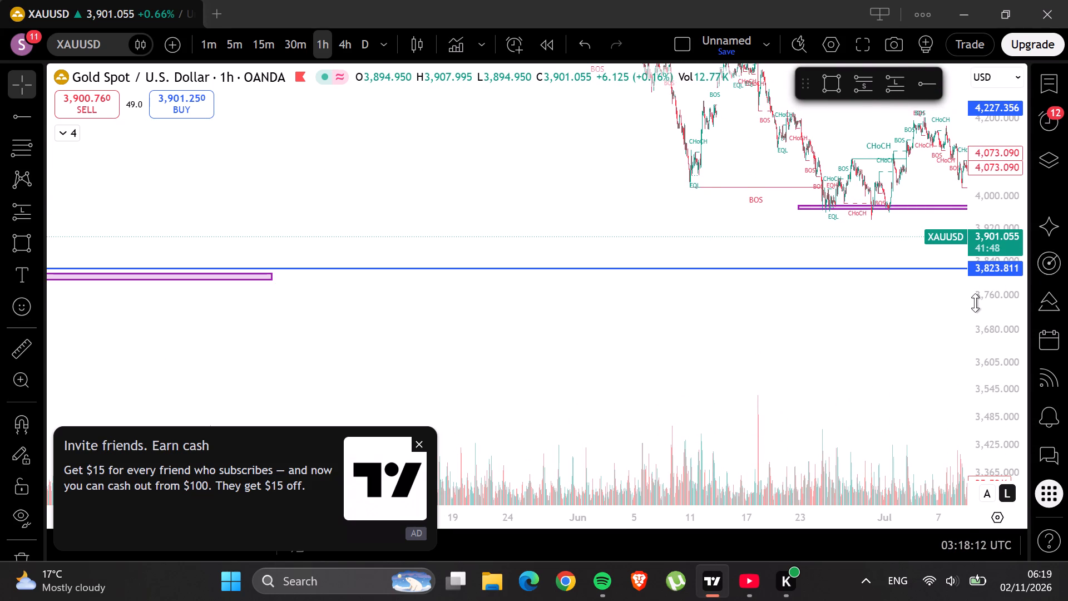
scroll(975, 303, up, 6)
scroll(1005, 296, up, 15)
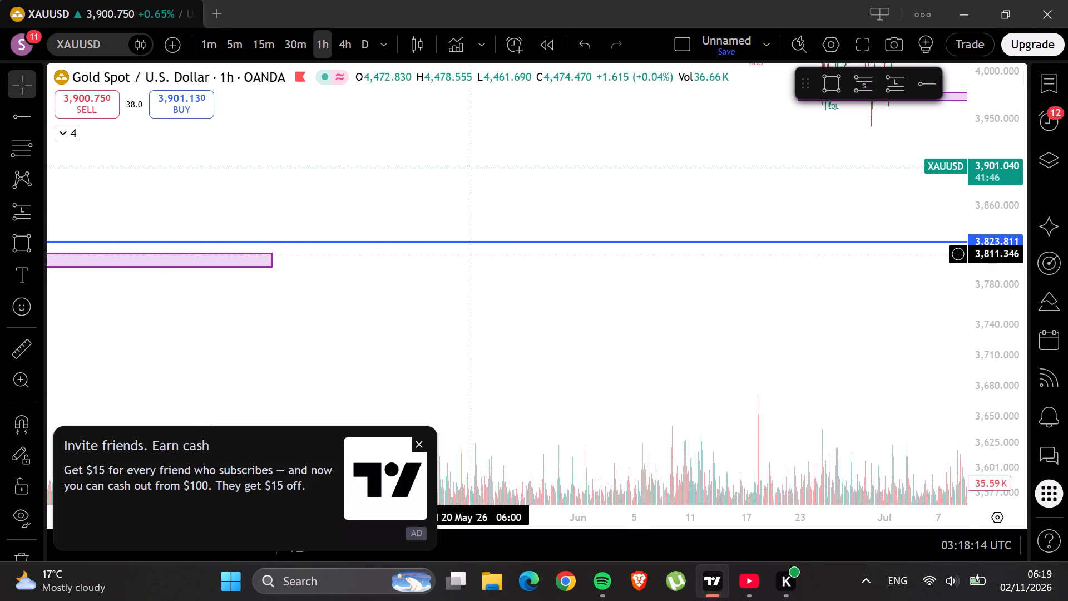
drag(278, 261, 296, 261)
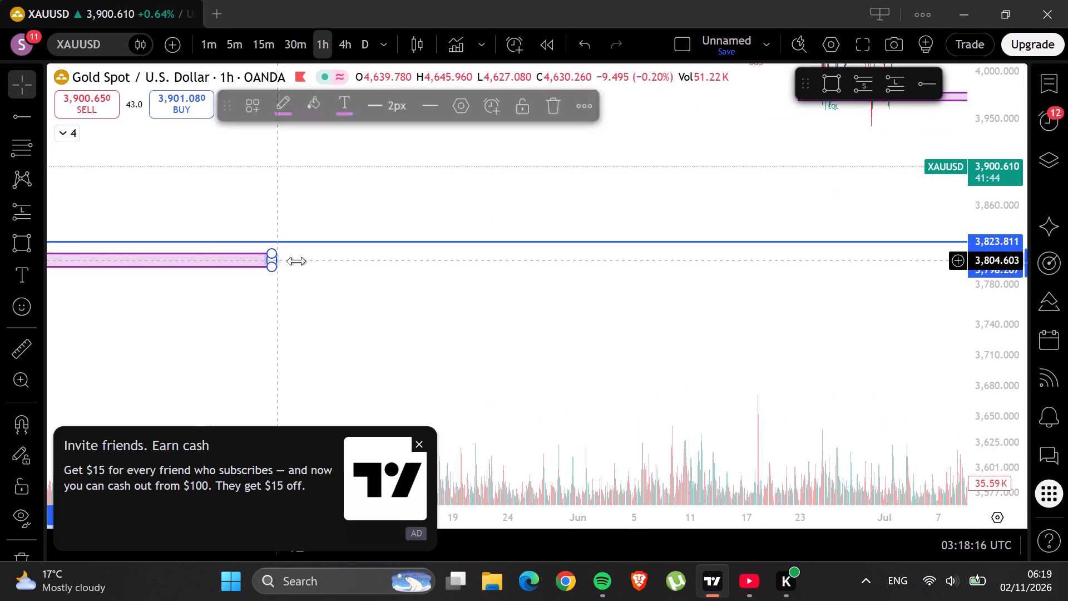
drag(296, 261, 983, 282)
Extend the purple zone below the 3,823.811 line past the latest candles, beyond 6 November 2026.
drag(830, 311, 0, 285)
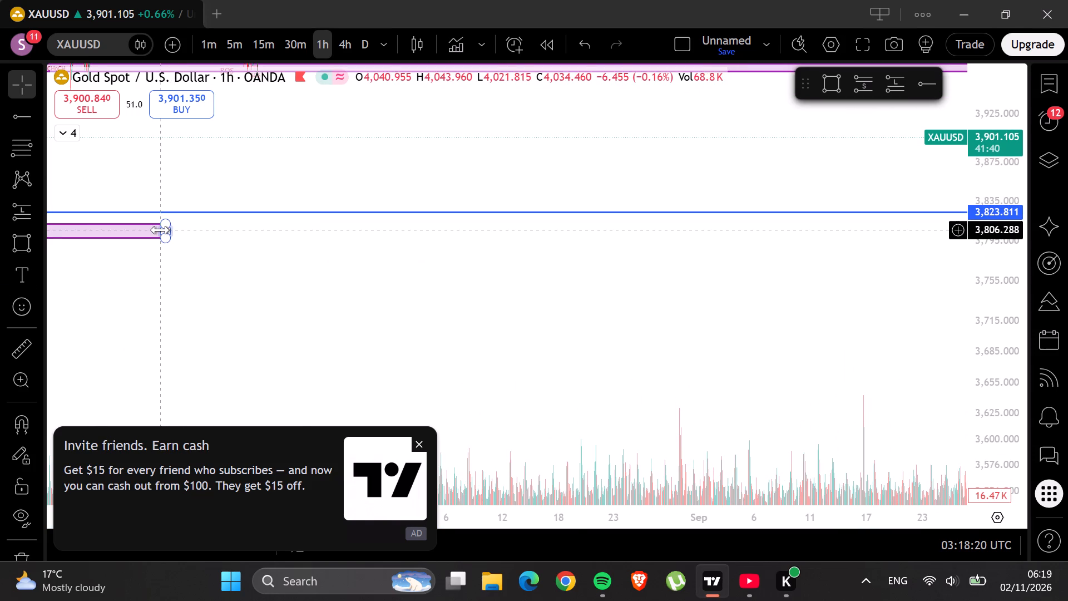
drag(160, 230, 991, 265)
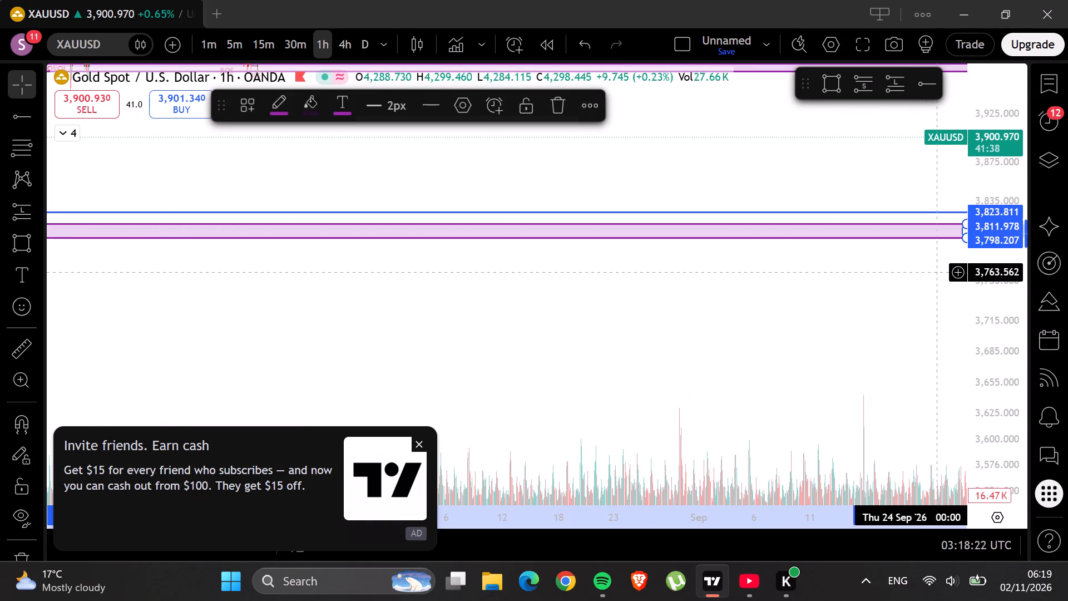
drag(916, 273, 63, 277)
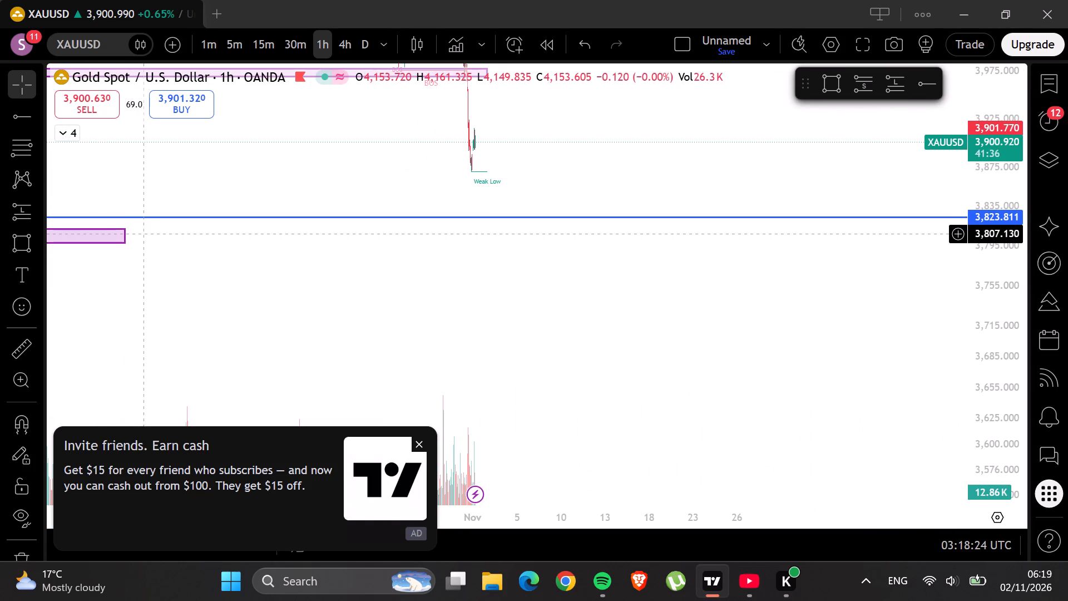
drag(130, 235, 849, 272)
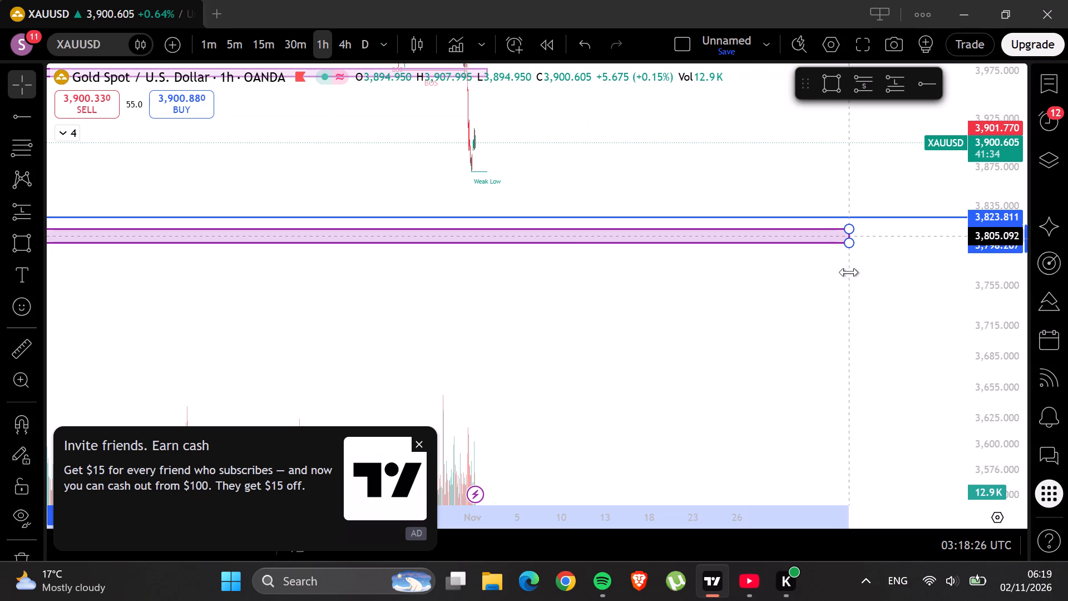
Pull the later edge of the purple zone below the 3,823.811 line back to about 12 November 2026.
drag(849, 272, 602, 275)
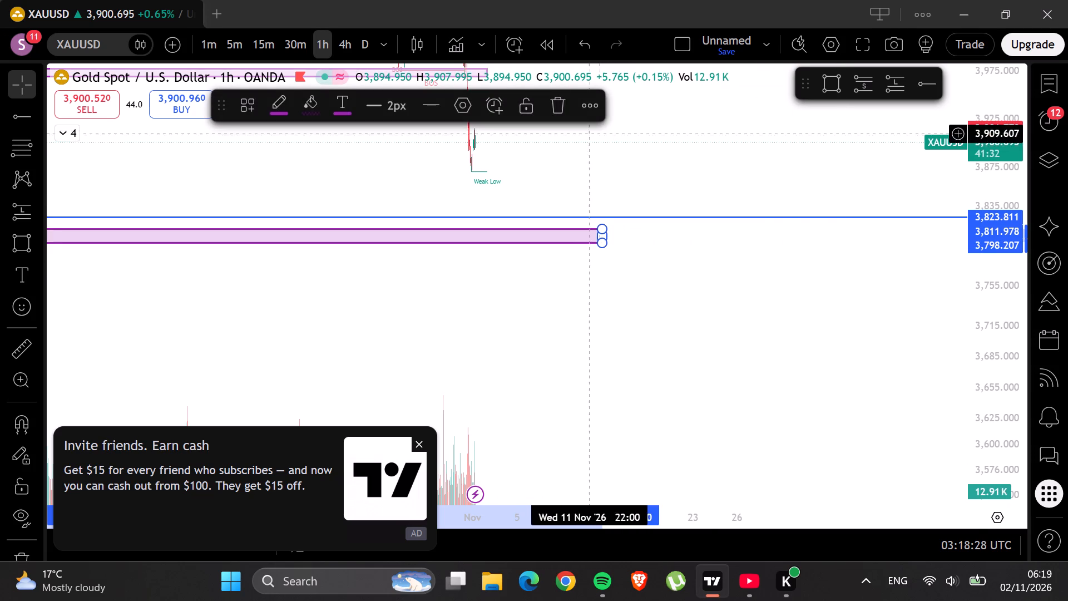
Examine the latest hourly candles and the weak low relative to the 3,823.811 line and the purple zone beneath it.
drag(614, 157, 888, 236)
scroll(863, 213, down, 7)
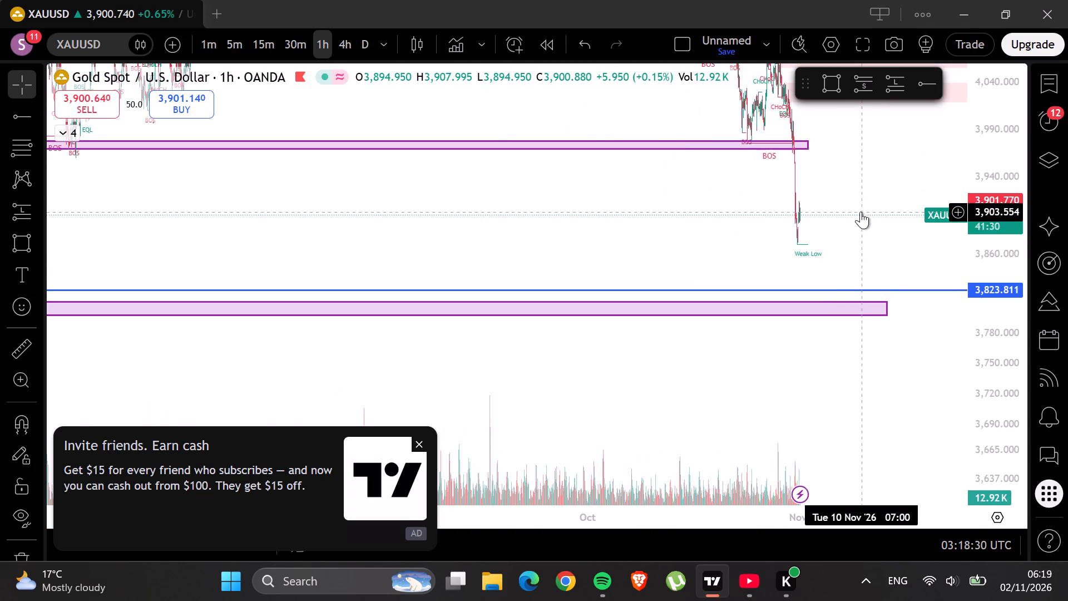
scroll(859, 208, up, 20)
drag(399, 214, 415, 211)
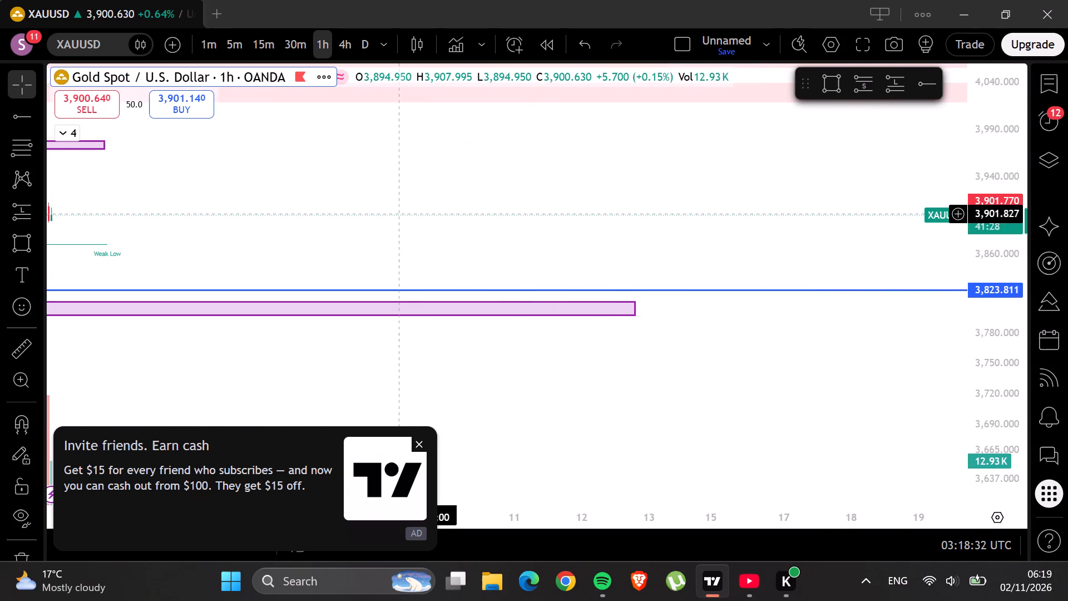
drag(415, 211, 867, 211)
scroll(1004, 181, down, 6)
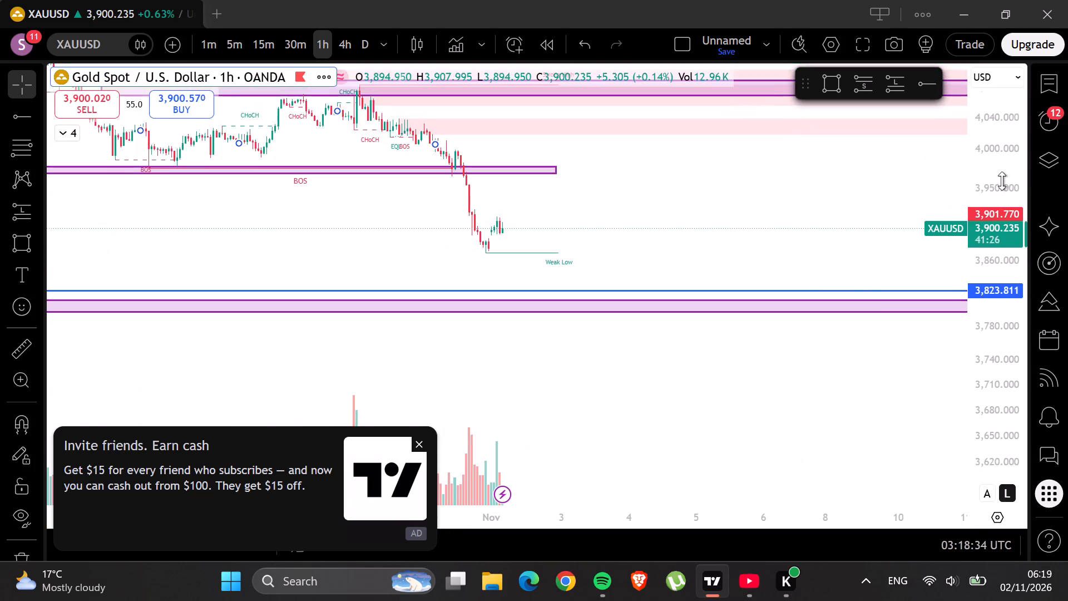
scroll(1001, 177, up, 17)
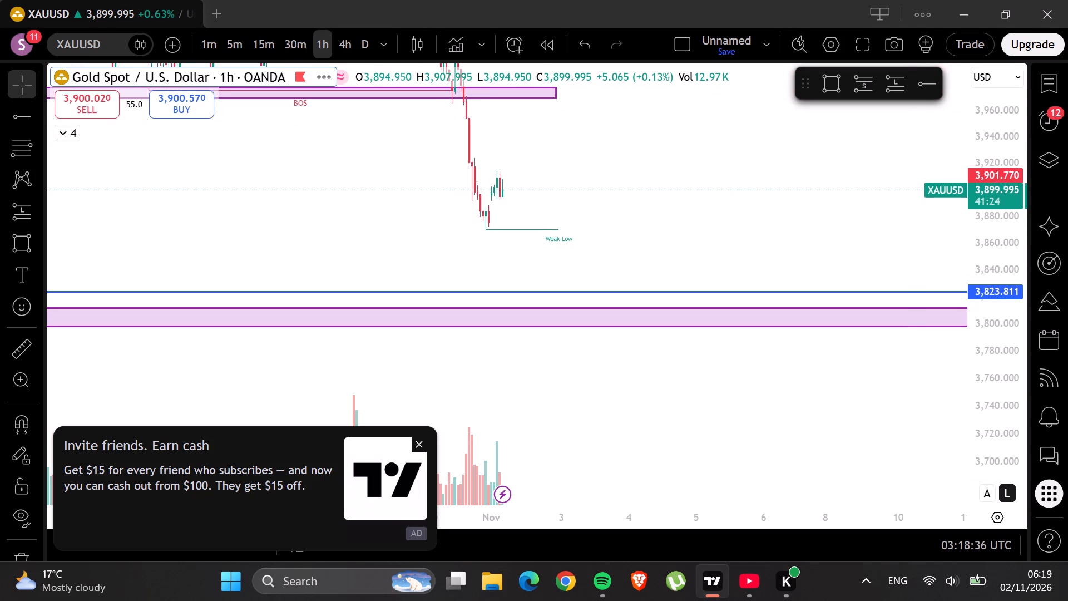
Set the computer's sound volume to 7 and return to the chart.
click(966, 575)
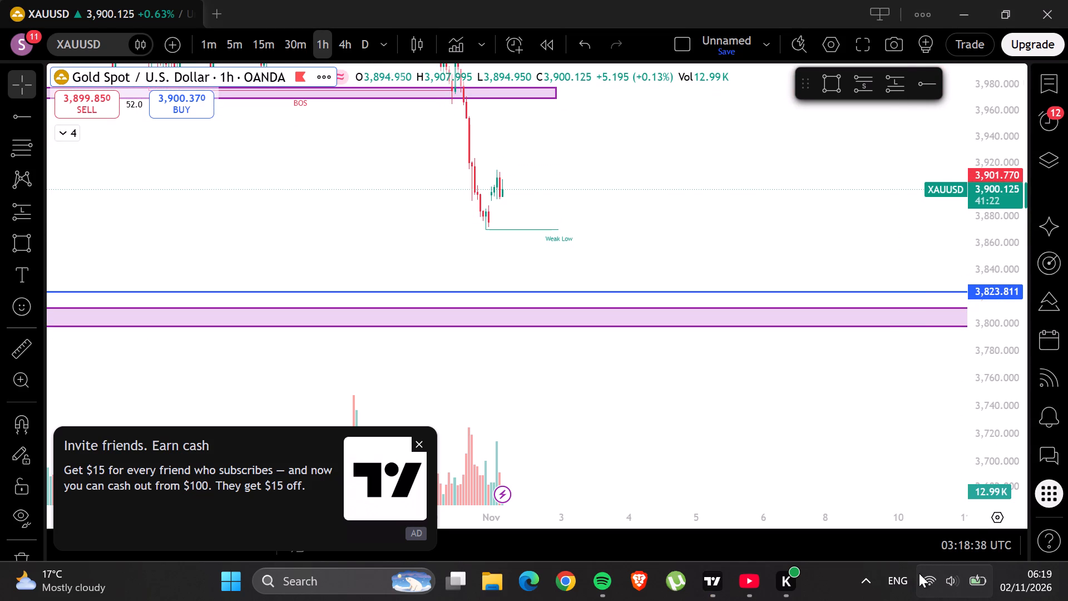
click(949, 580)
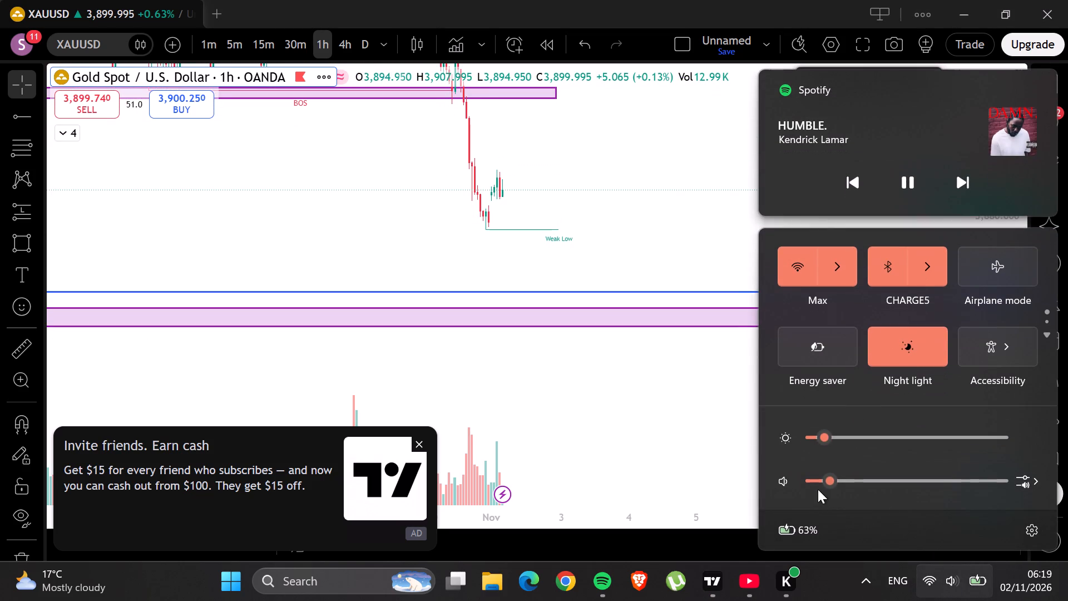
drag(829, 485, 822, 485)
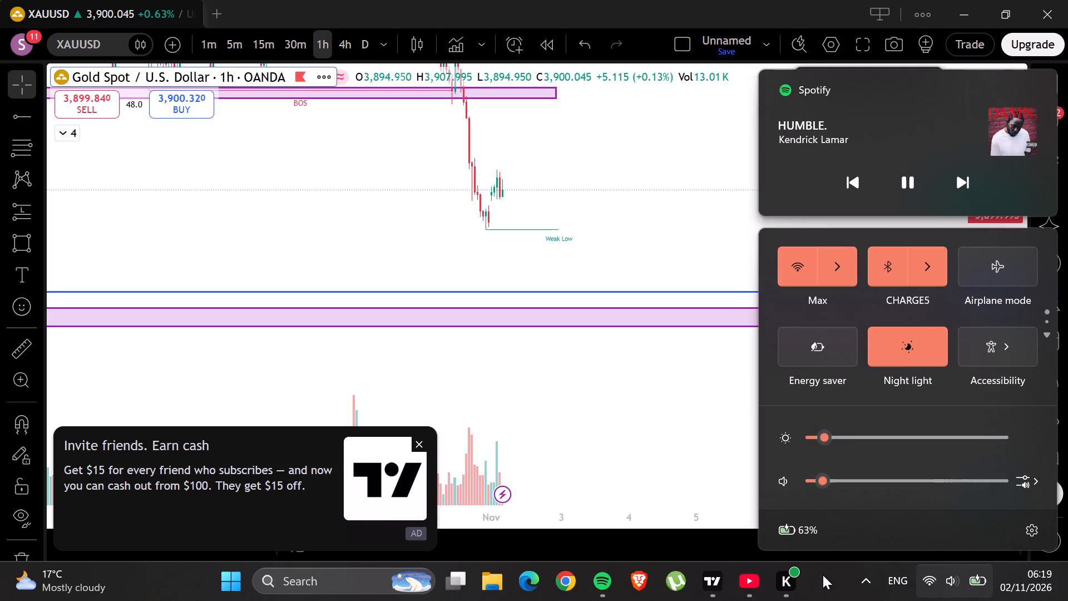
drag(823, 480, 830, 485)
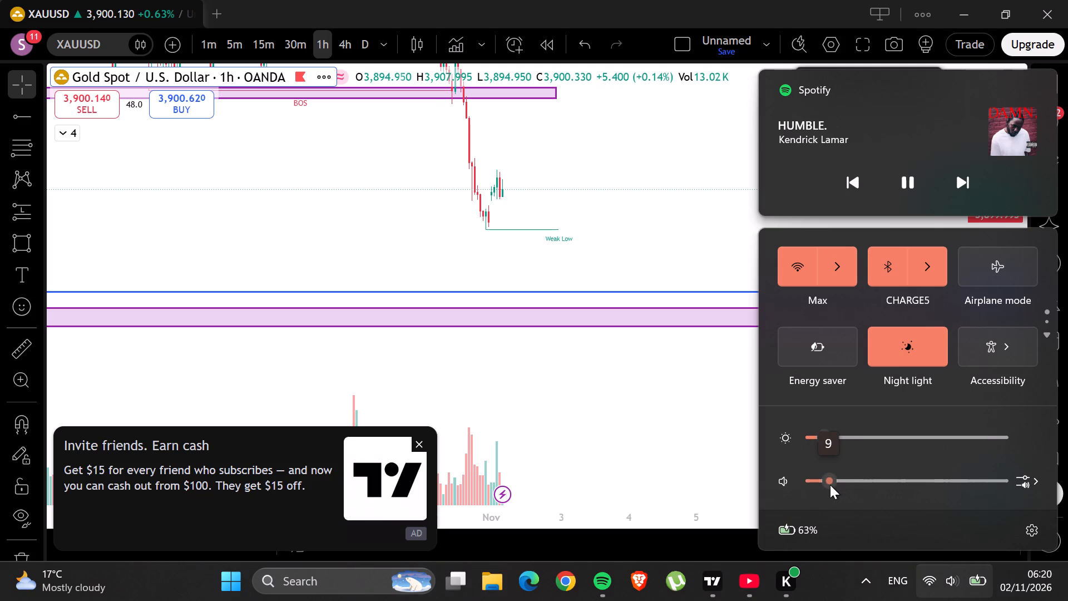
drag(830, 485, 825, 489)
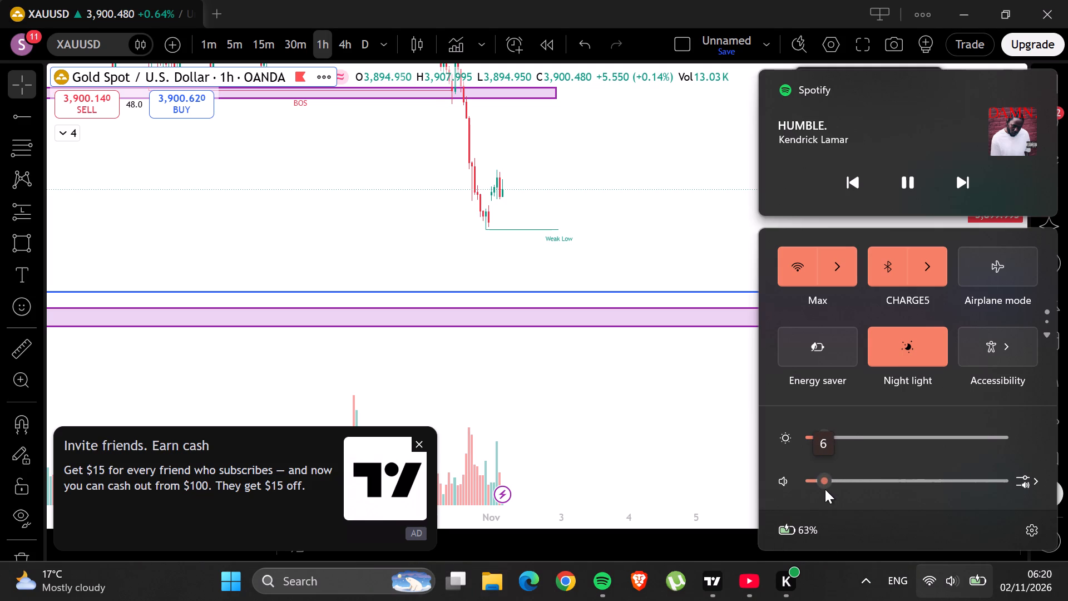
drag(825, 489, 827, 493)
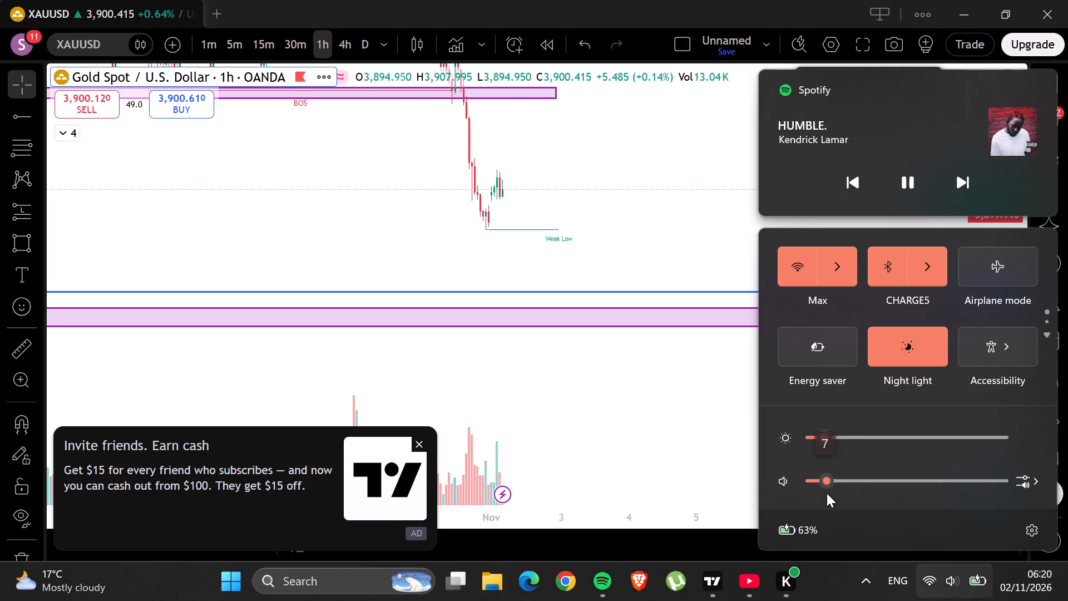
click(832, 575)
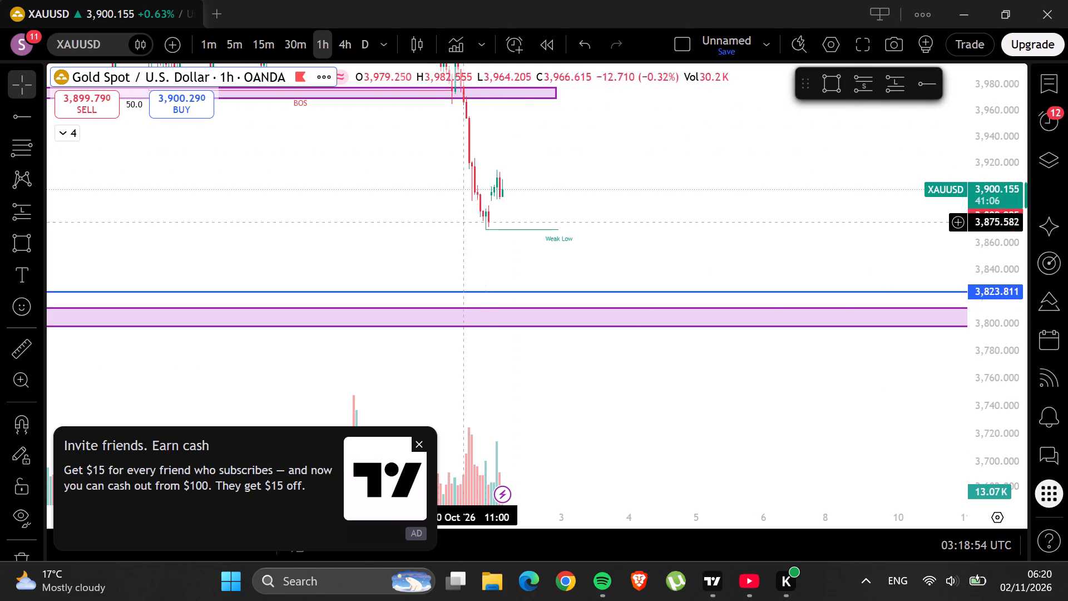
Examine the late-October hourly price structure against the purple zones, from the strong high down to the weak low.
drag(406, 204, 803, 255)
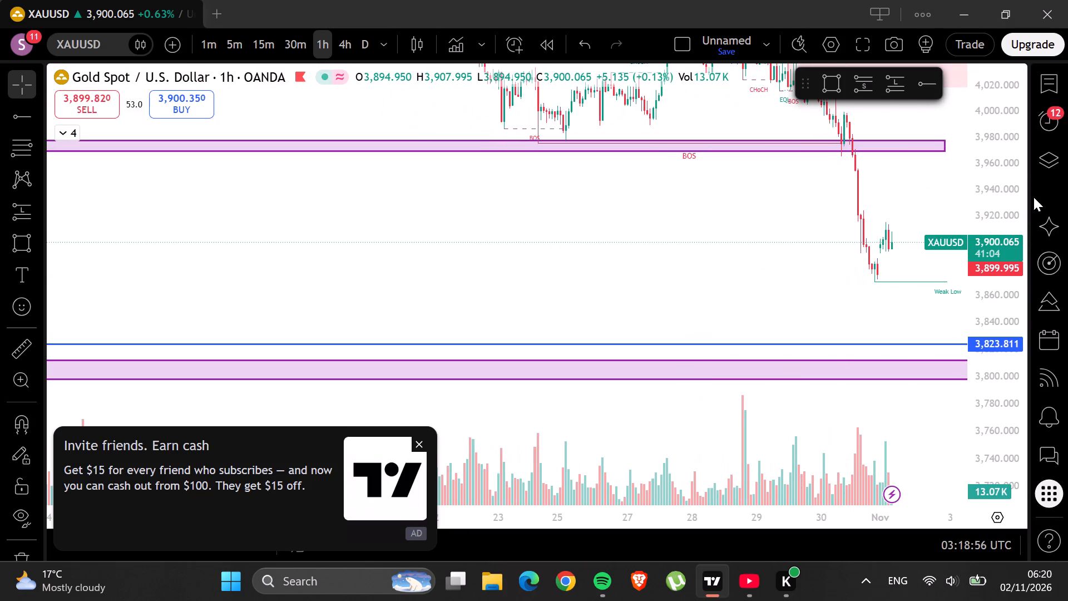
scroll(986, 200, up, 7)
scroll(986, 200, down, 15)
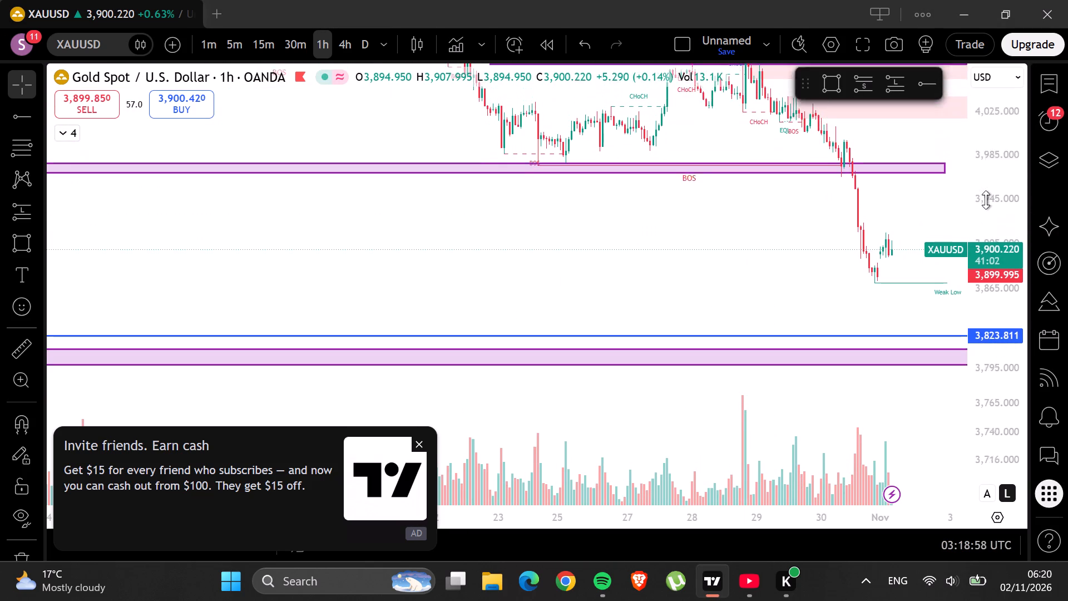
scroll(986, 200, down, 6)
drag(685, 262, 417, 337)
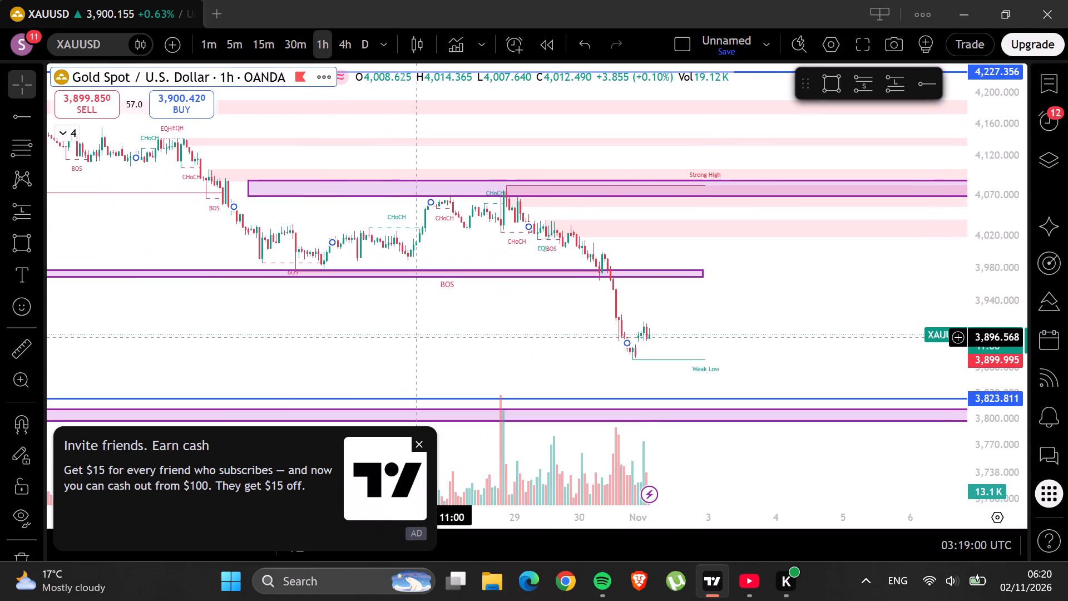
scroll(417, 337, up, 5)
scroll(417, 337, down, 7)
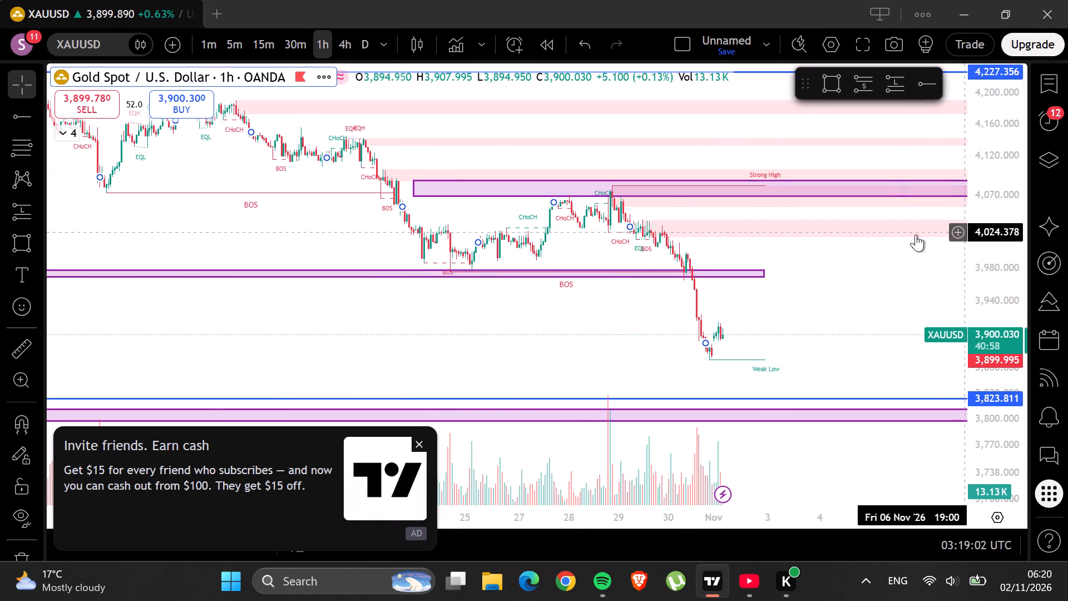
Draw a rectangle zone from about 3,915 to 3,910 above the latest candles, spanning 30 October 17:00 to about 3 November 2026.
scroll(988, 225, down, 8)
scroll(988, 225, up, 19)
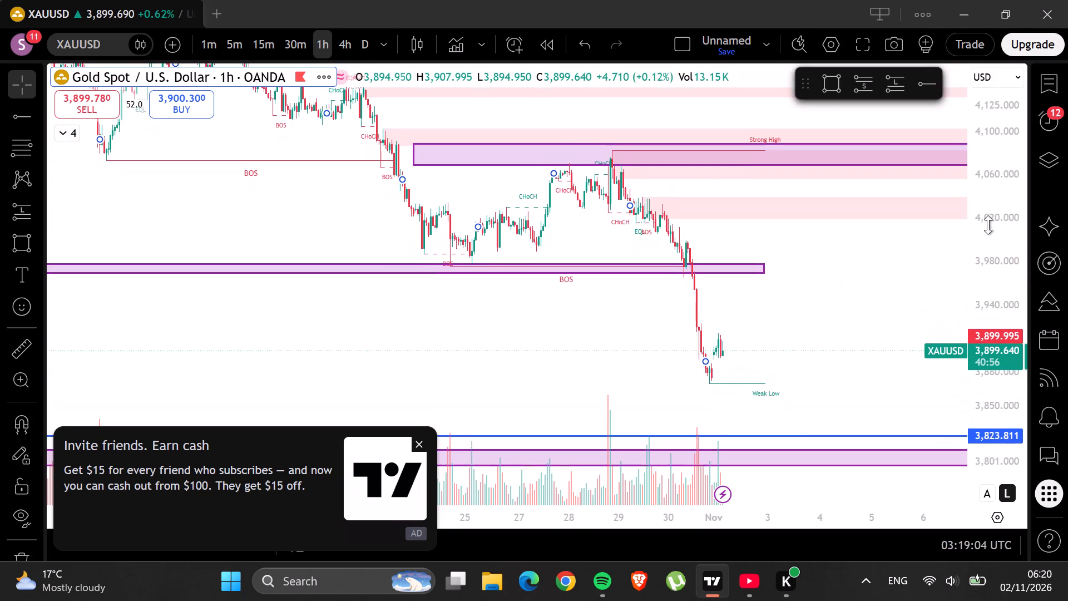
scroll(988, 225, up, 13)
drag(815, 200, 631, 250)
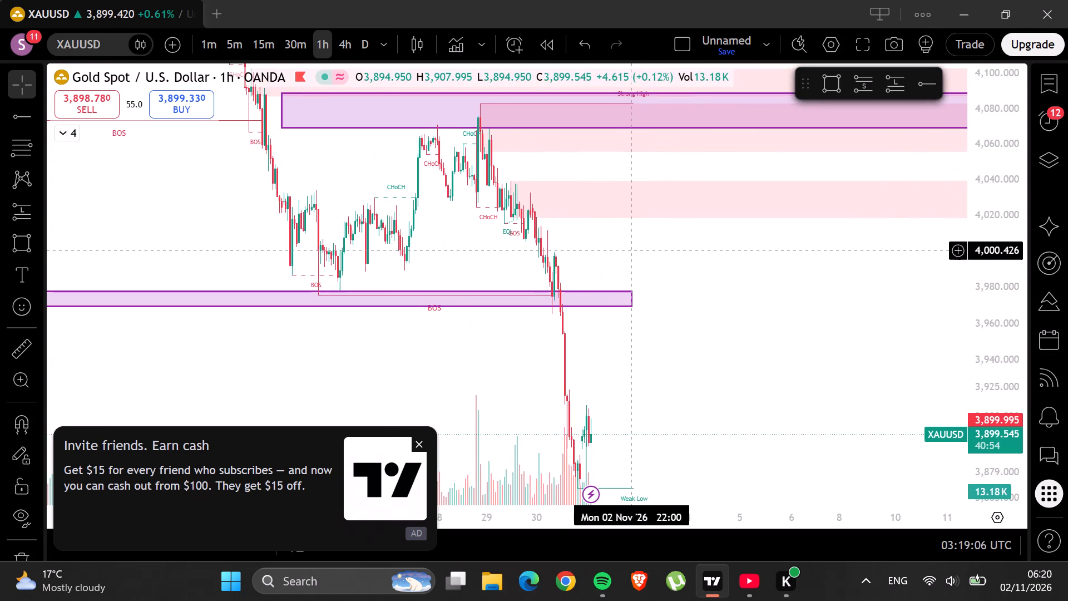
drag(631, 250, 814, 160)
scroll(820, 306, down, 7)
scroll(820, 306, up, 14)
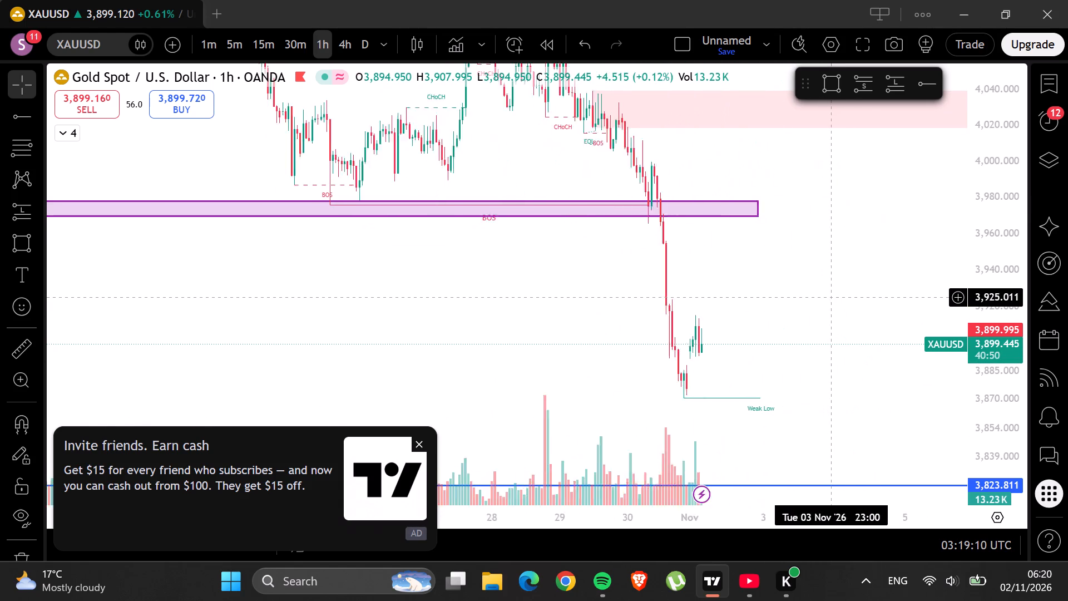
scroll(830, 297, up, 1)
click(834, 85)
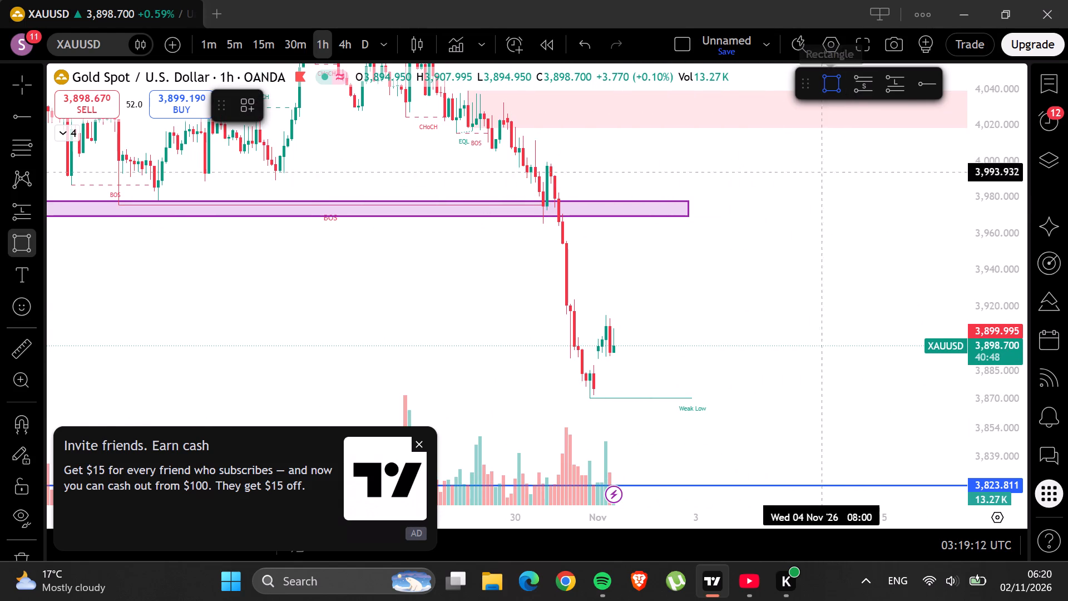
click(583, 316)
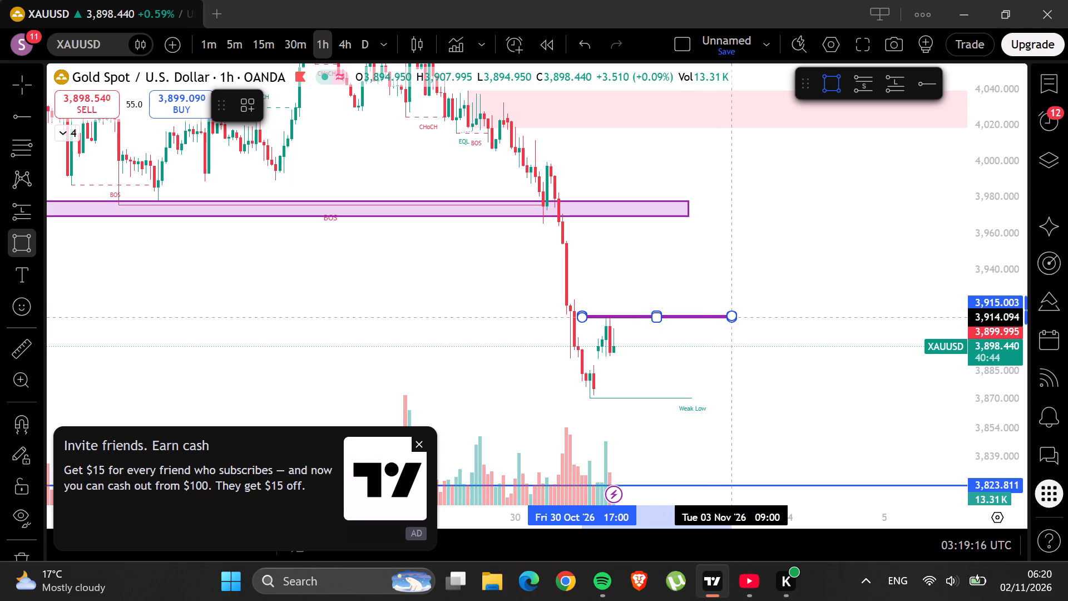
click(746, 324)
click(816, 287)
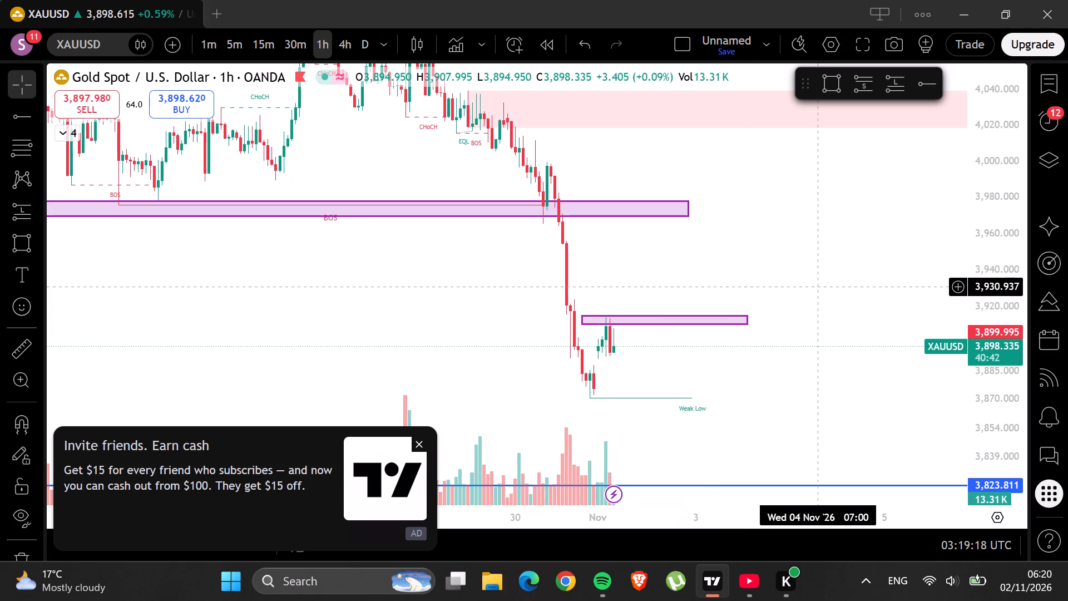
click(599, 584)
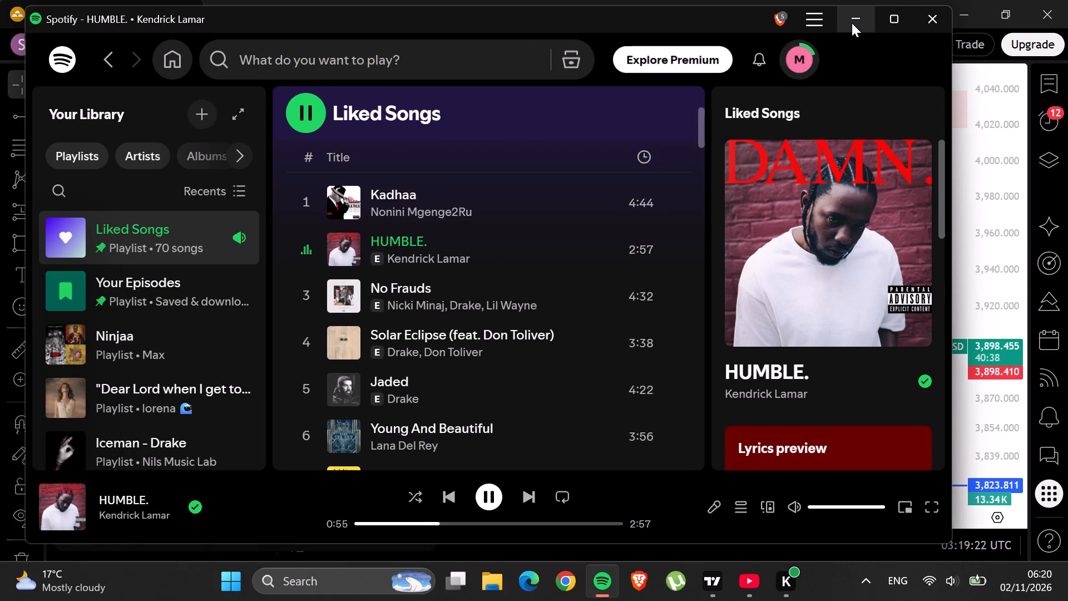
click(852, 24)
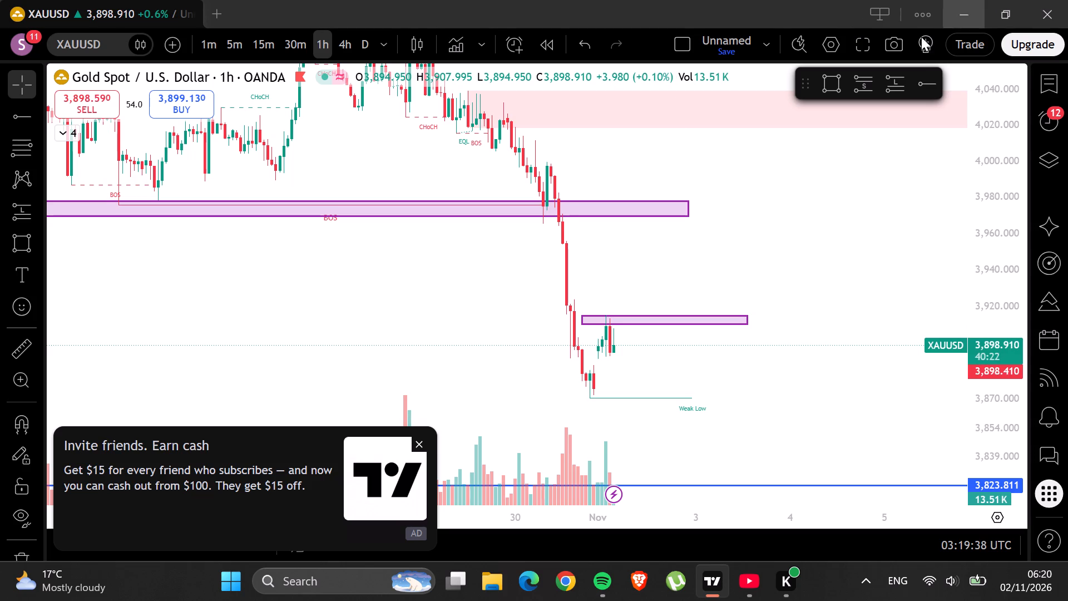
Dismiss the invite-friends advertisement covering the chart.
click(414, 442)
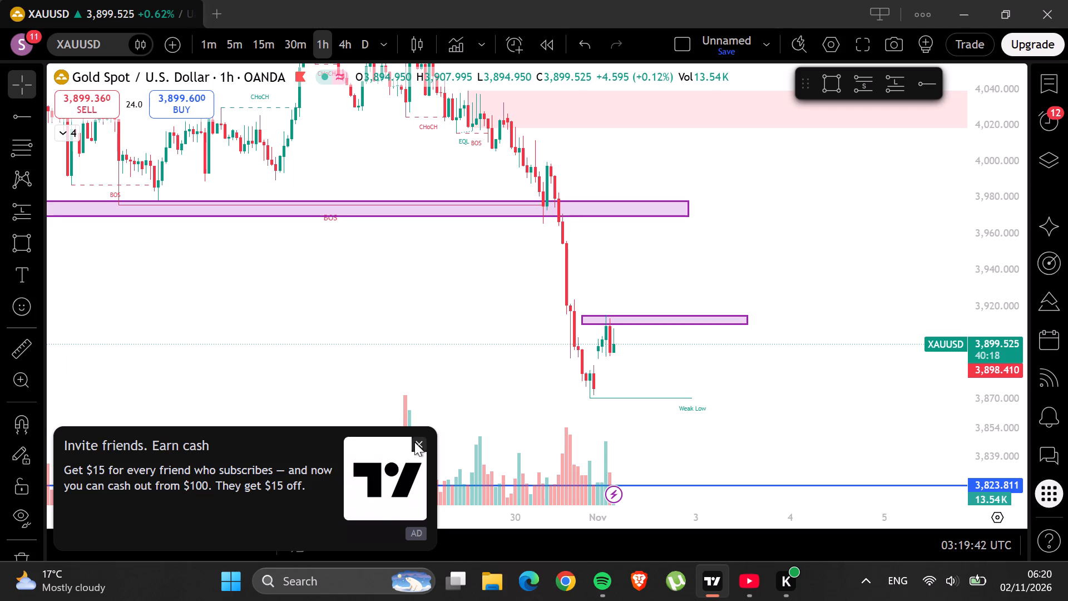
click(422, 445)
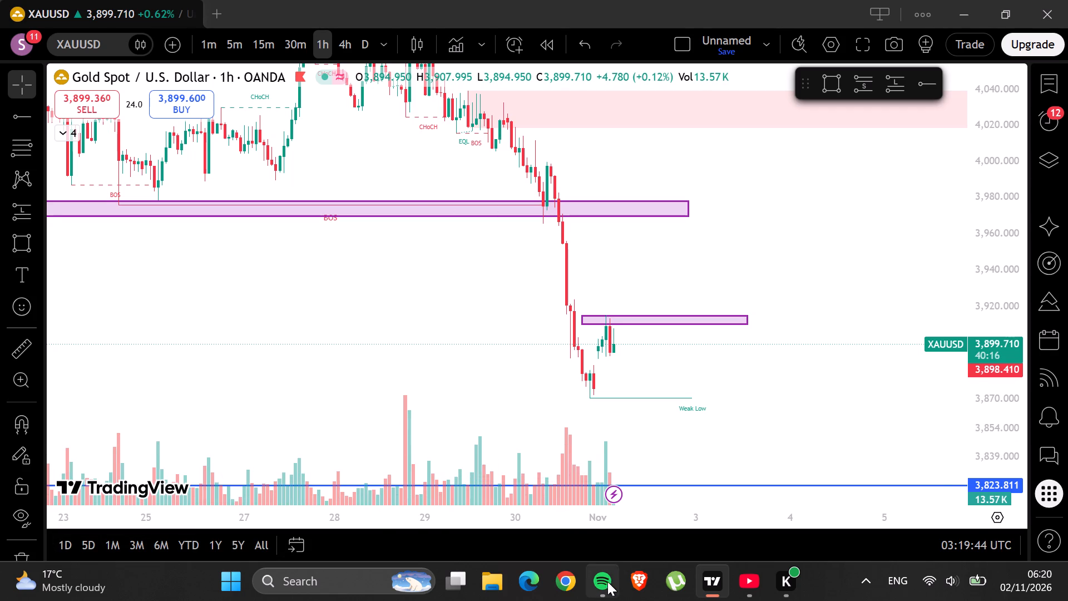
Switch to Spotify, start the song No Frauds from Liked Songs, and return to the gold chart.
click(605, 582)
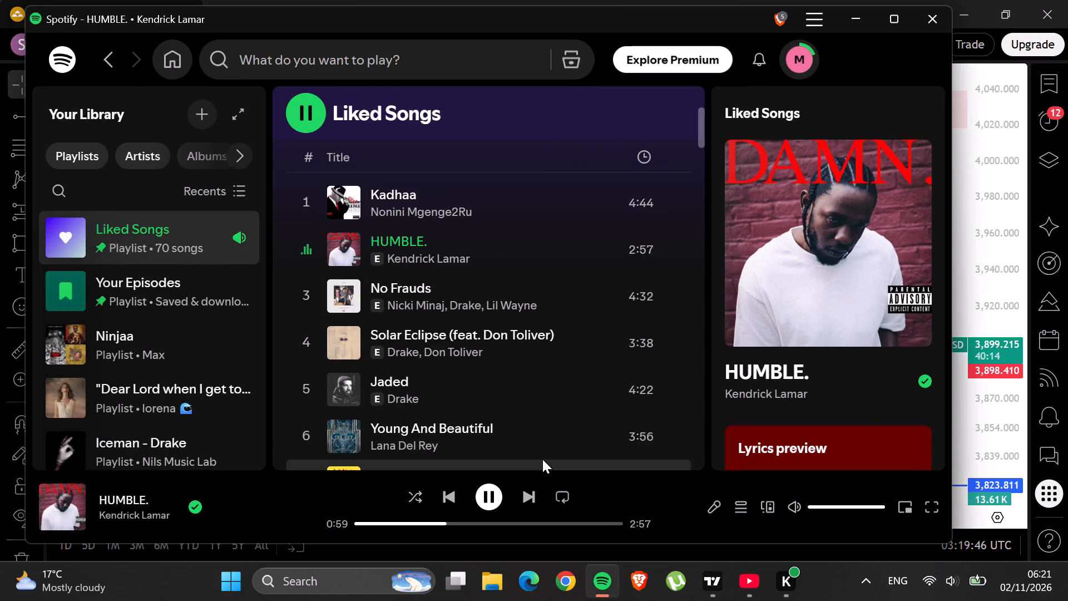
click(491, 491)
click(491, 491)
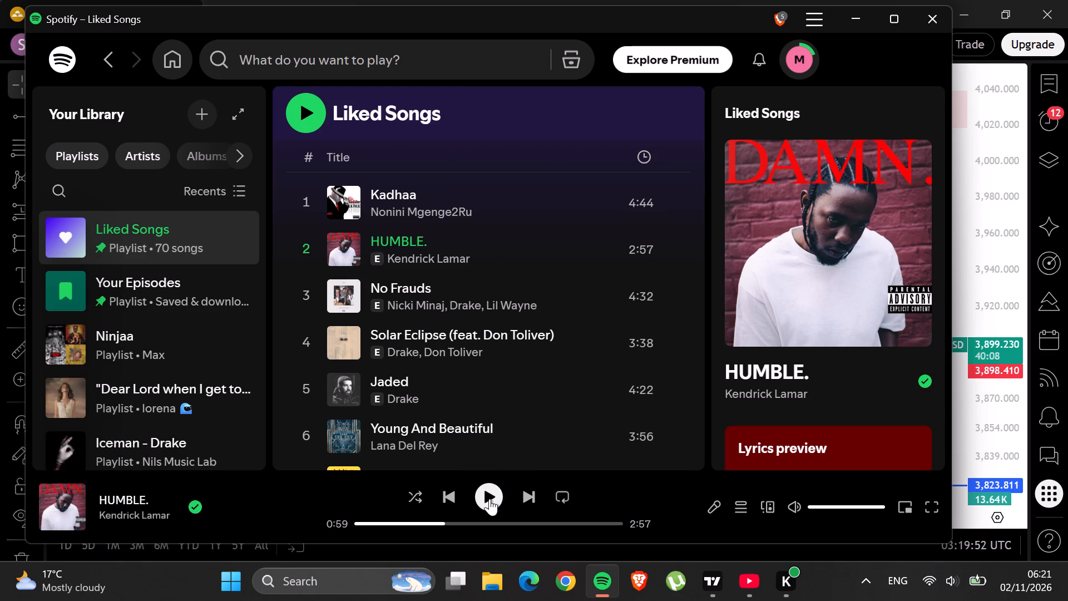
click(489, 499)
click(489, 499)
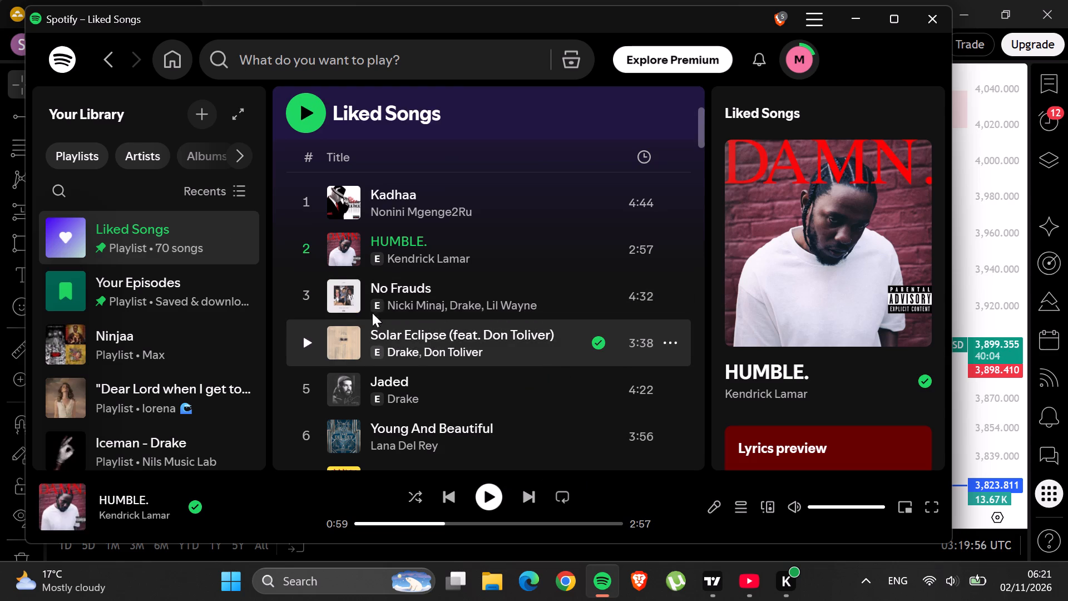
click(307, 294)
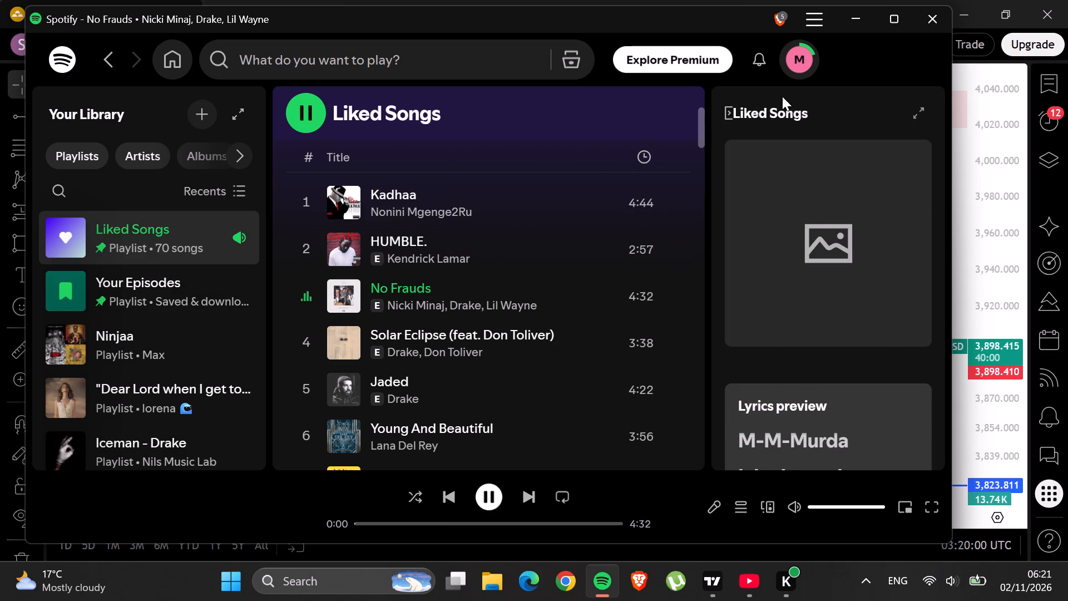
click(855, 15)
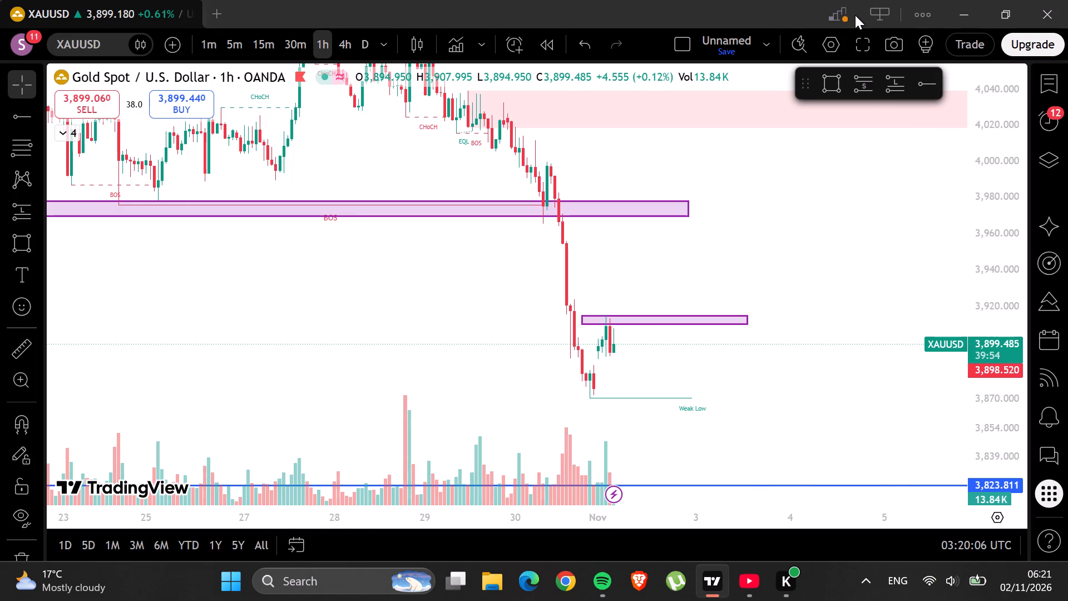
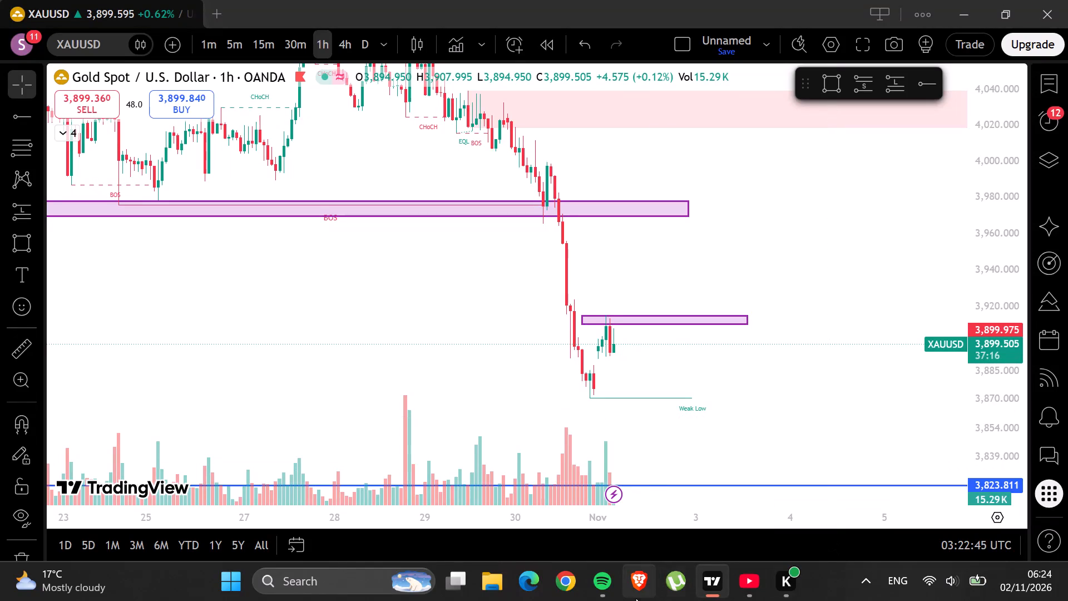
Switch to Spotify, pause the song No Frauds, and return to the gold chart.
click(598, 580)
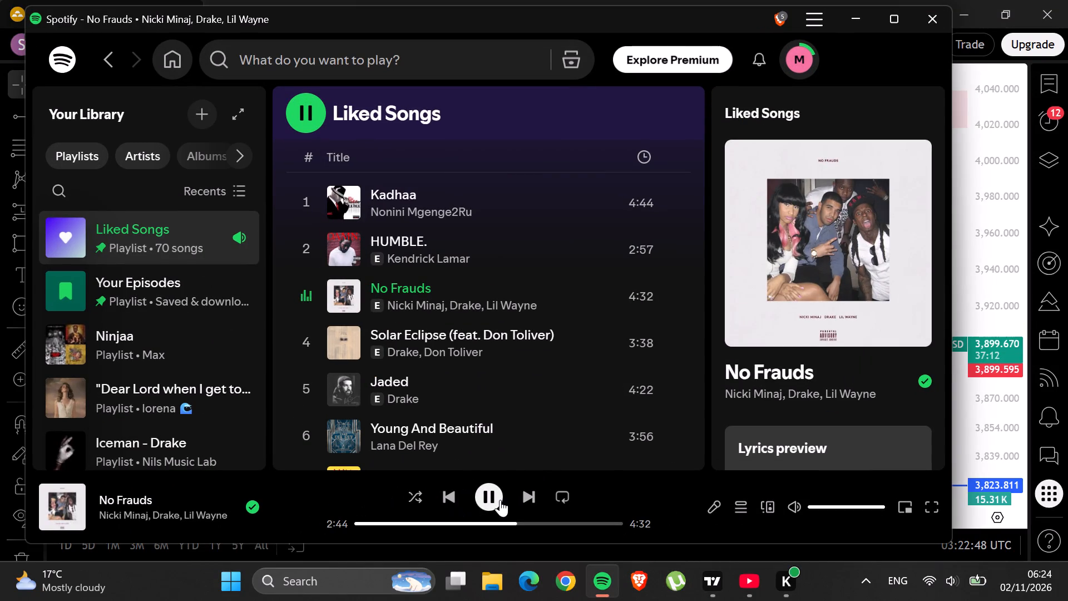
click(493, 499)
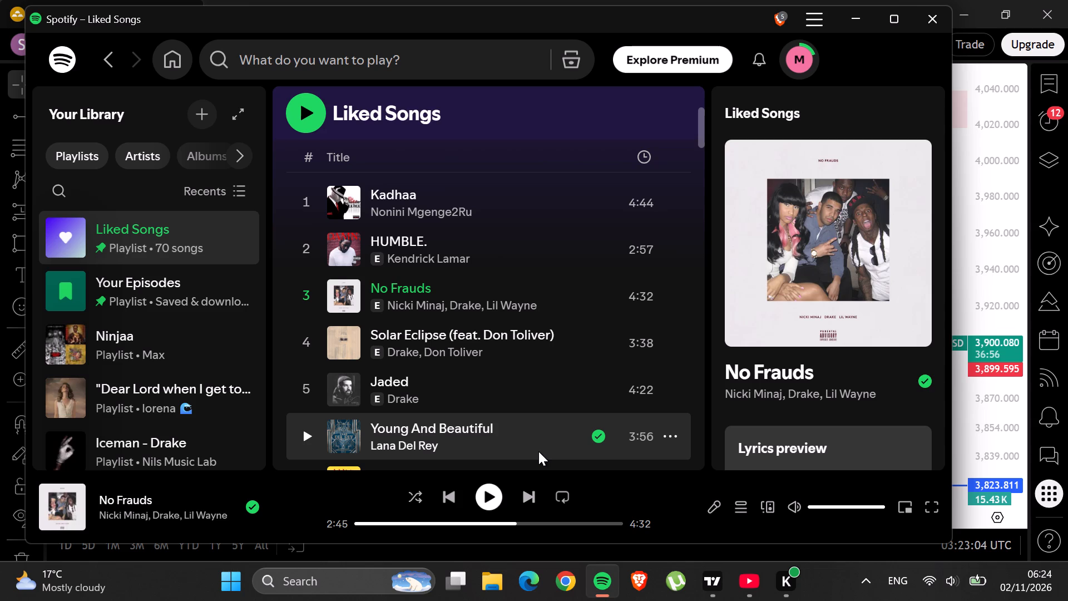
click(864, 21)
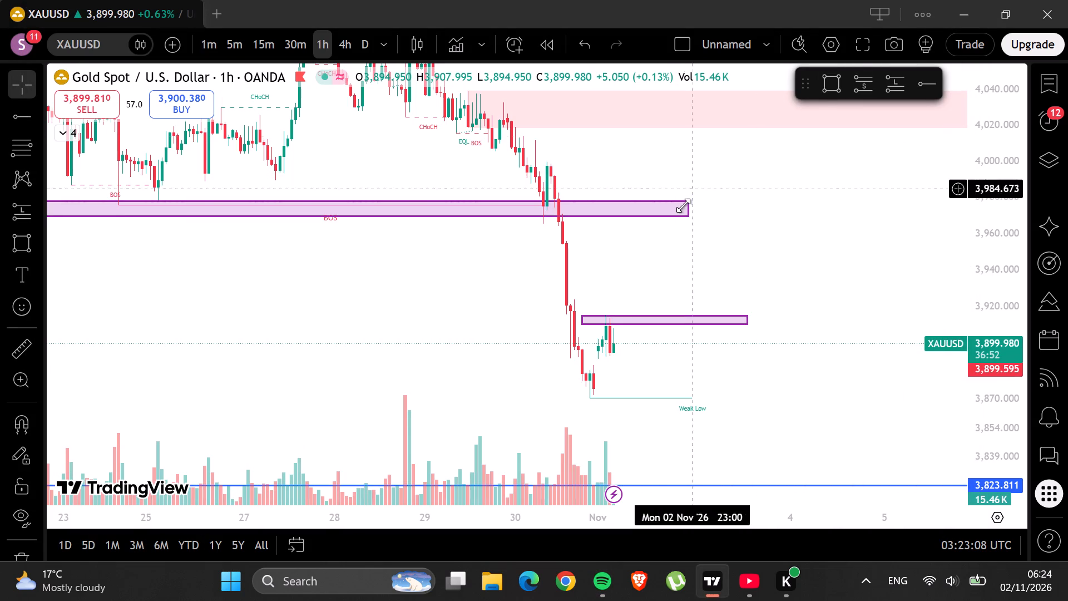
Switch the XAUUSD chart to the 30-minute timeframe.
scroll(873, 229, down, 6)
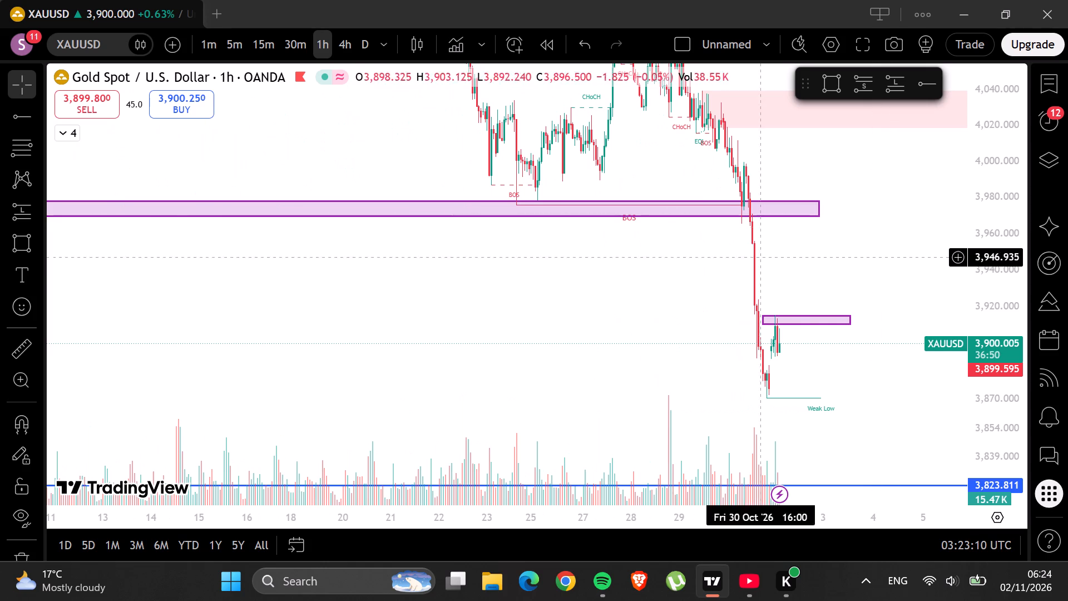
drag(525, 282, 448, 336)
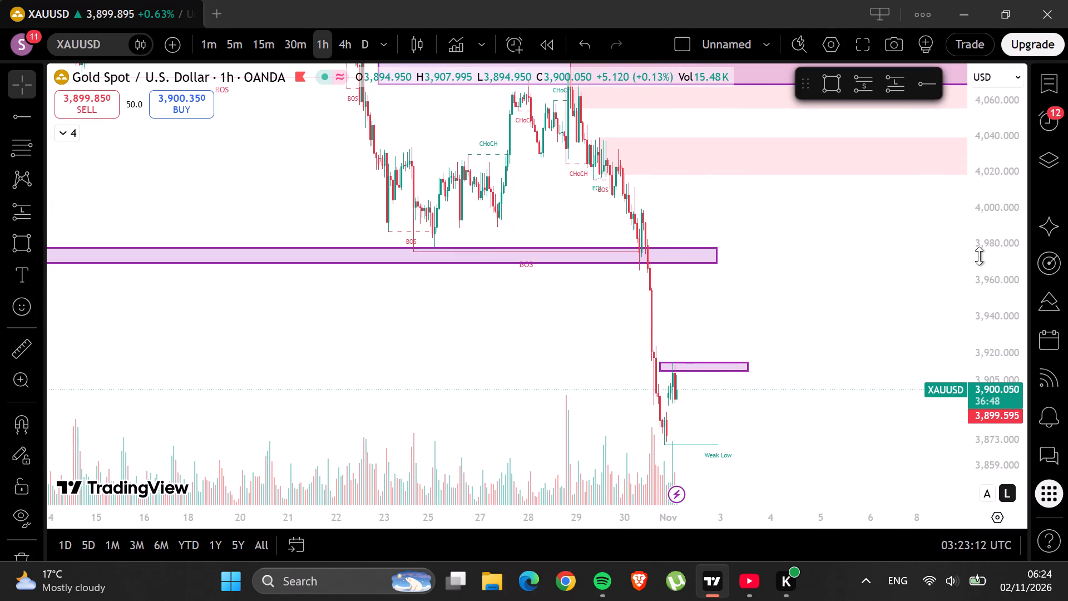
scroll(986, 250, down, 14)
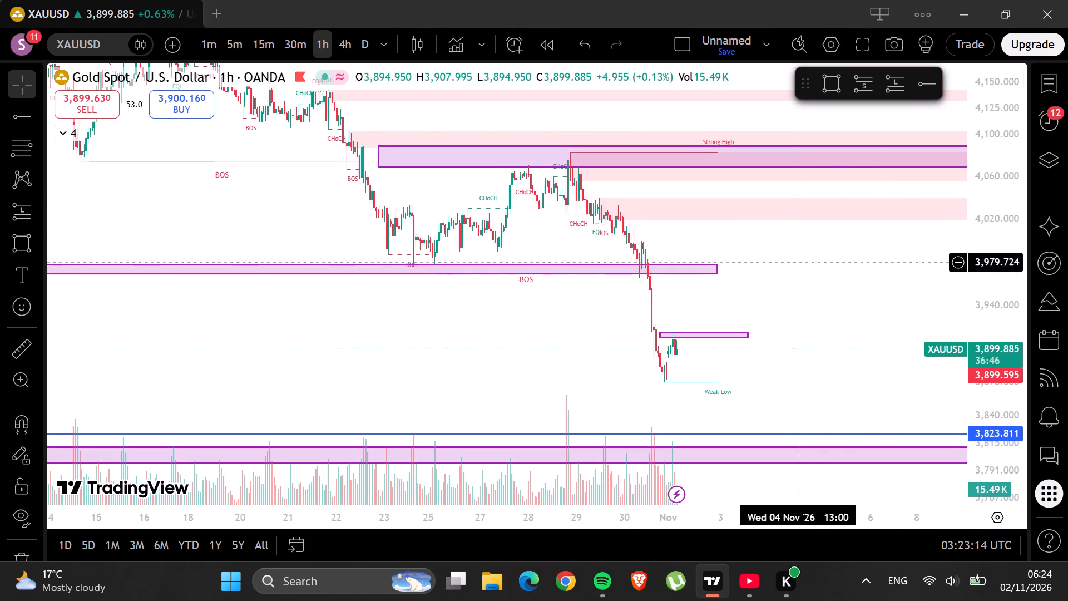
drag(798, 294, 791, 182)
click(305, 40)
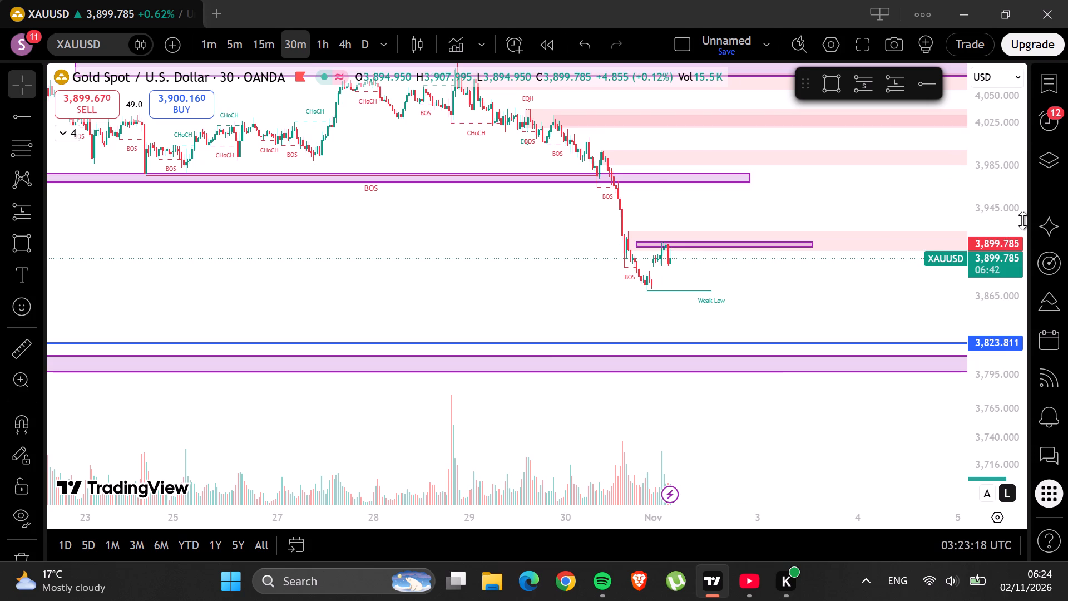
Move the small purple zone above the latest candles to about 3,917–3,912.6, starting at 30 October 2026 15:00.
scroll(1022, 220, up, 16)
scroll(1023, 218, up, 5)
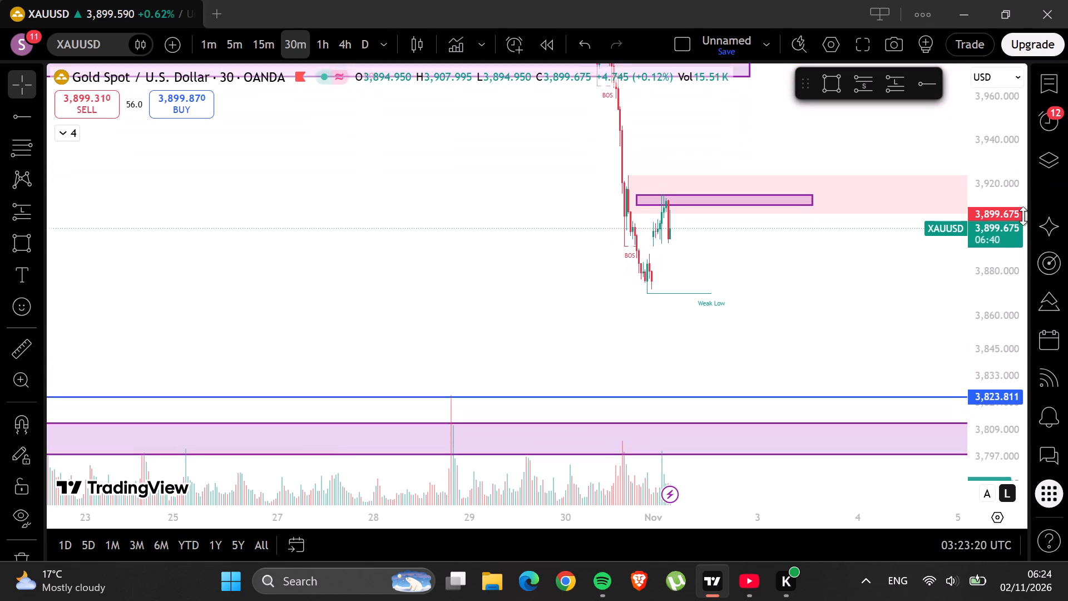
scroll(1023, 216, up, 11)
scroll(518, 229, down, 8)
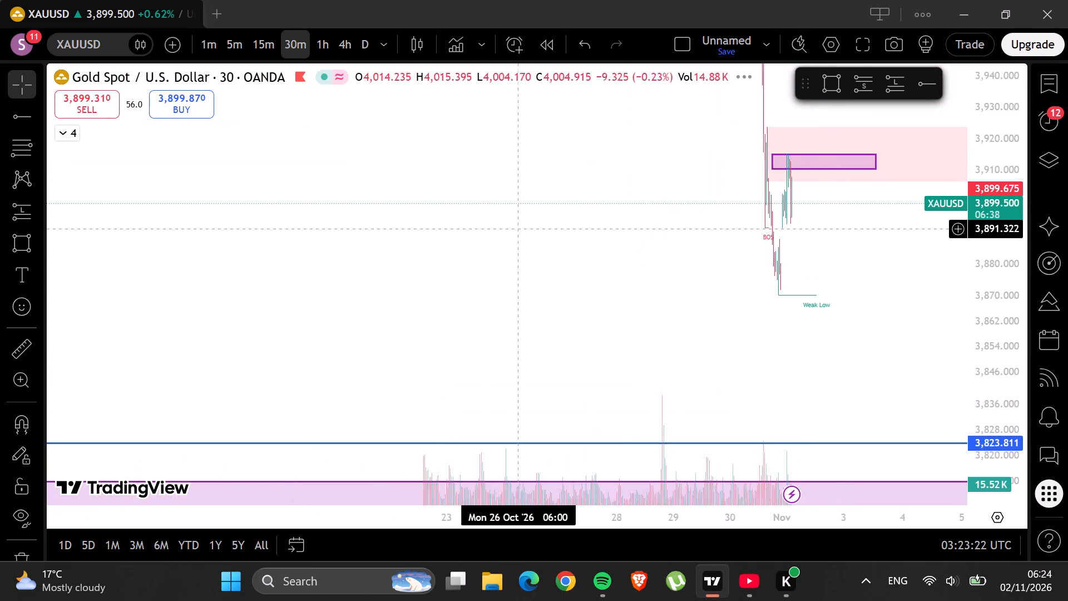
scroll(518, 229, up, 18)
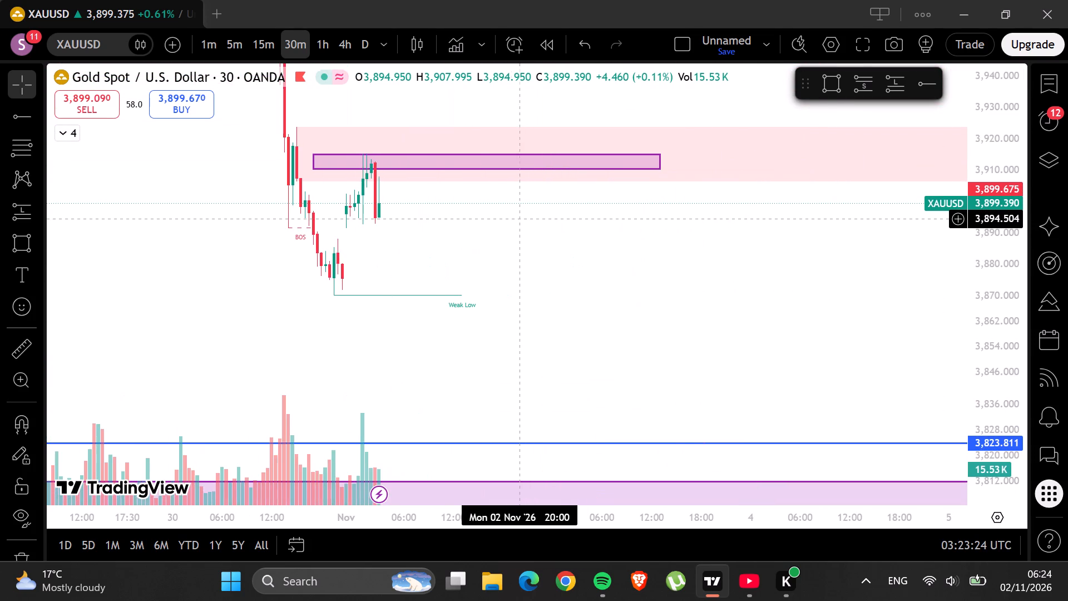
drag(507, 219, 712, 386)
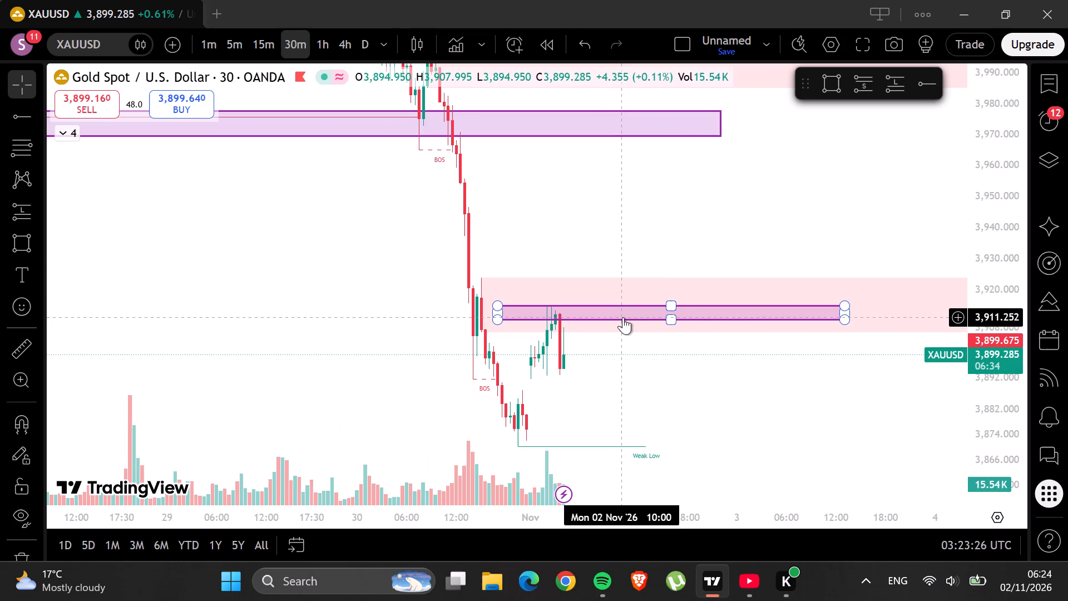
drag(623, 321, 605, 300)
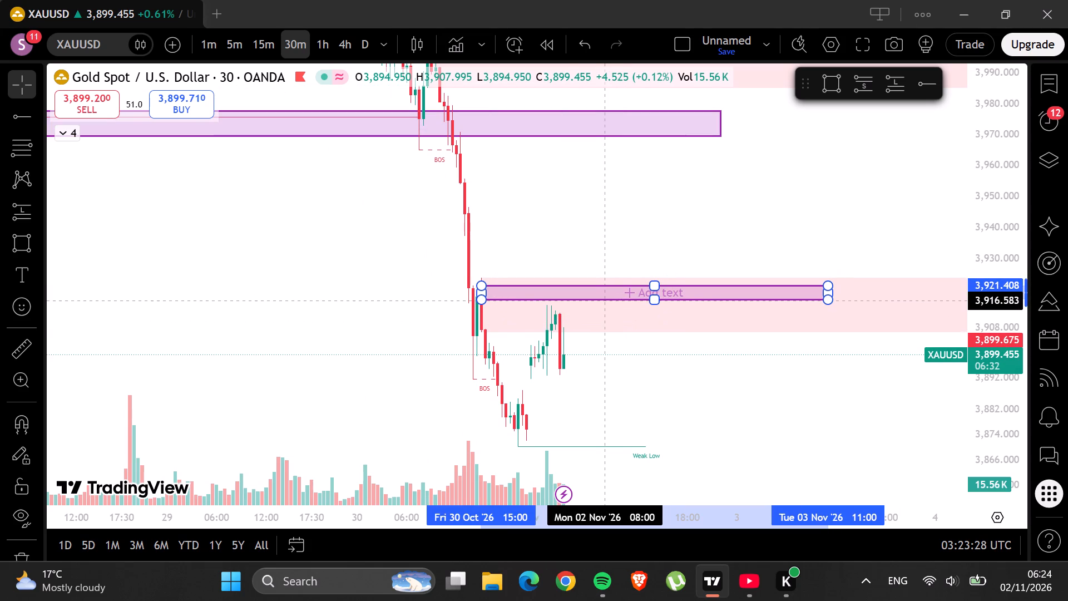
drag(605, 300, 605, 314)
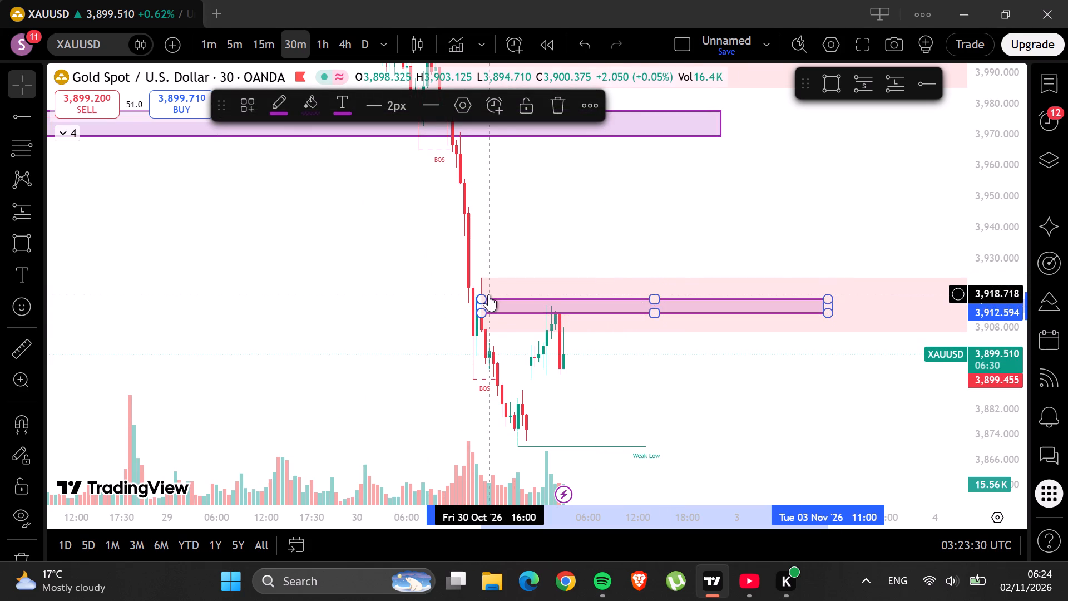
click(660, 218)
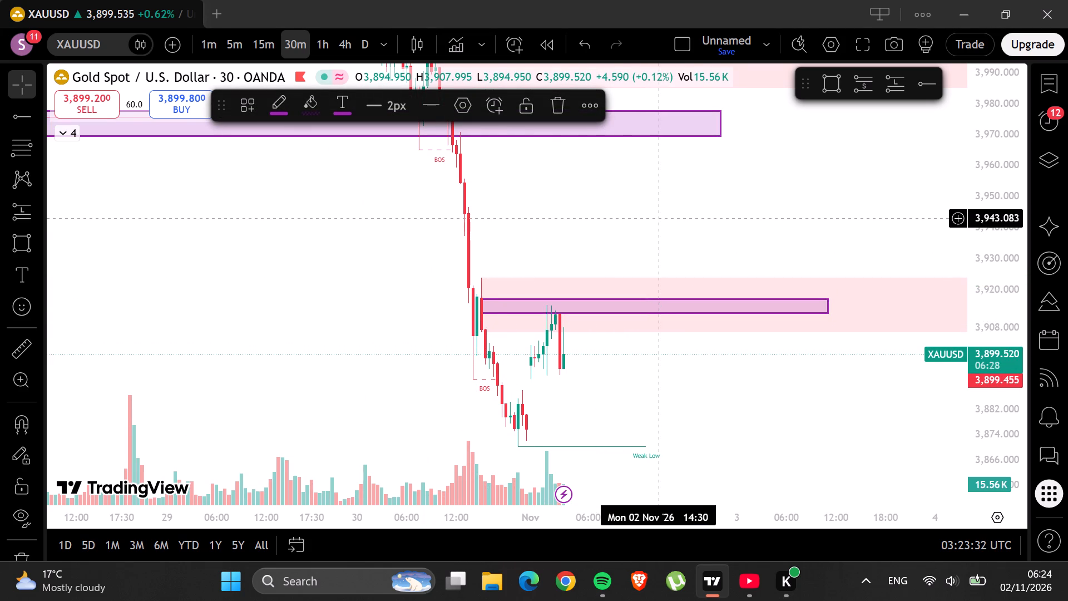
Draw a horizontal ray at 3,924.060 from the 30 October 15:00 candle high, above the purple zone.
drag(630, 231, 628, 185)
click(628, 185)
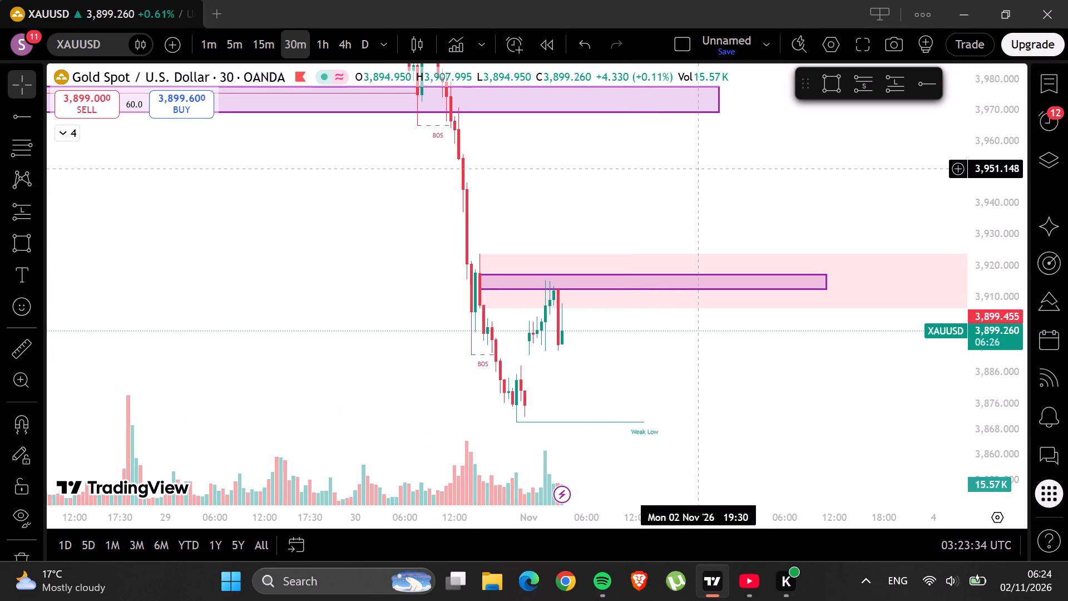
click(921, 80)
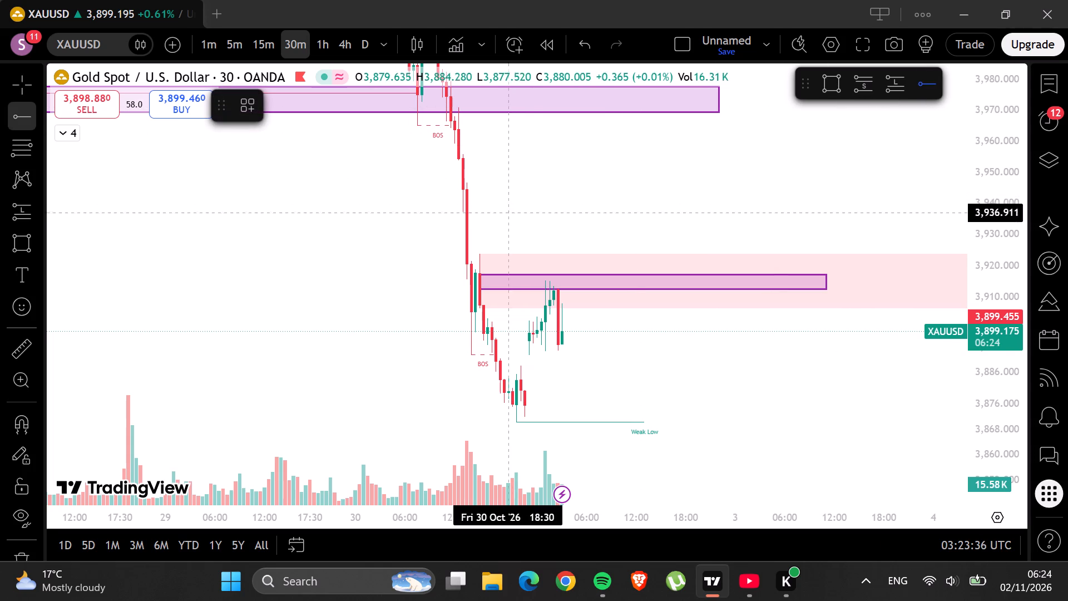
click(481, 253)
click(645, 215)
Draw a thin rectangle zone from about 3,894.7 to 3,893 under the latest candles, spanning 30 October 19:00 to about 2 November 16:00.
drag(645, 215, 834, 122)
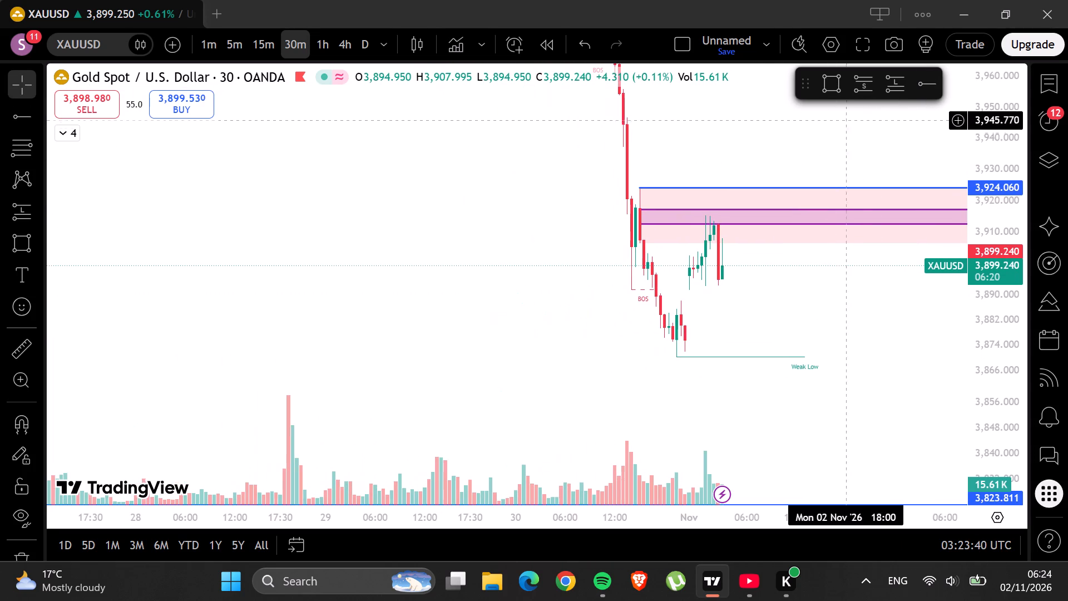
scroll(1008, 244, up, 10)
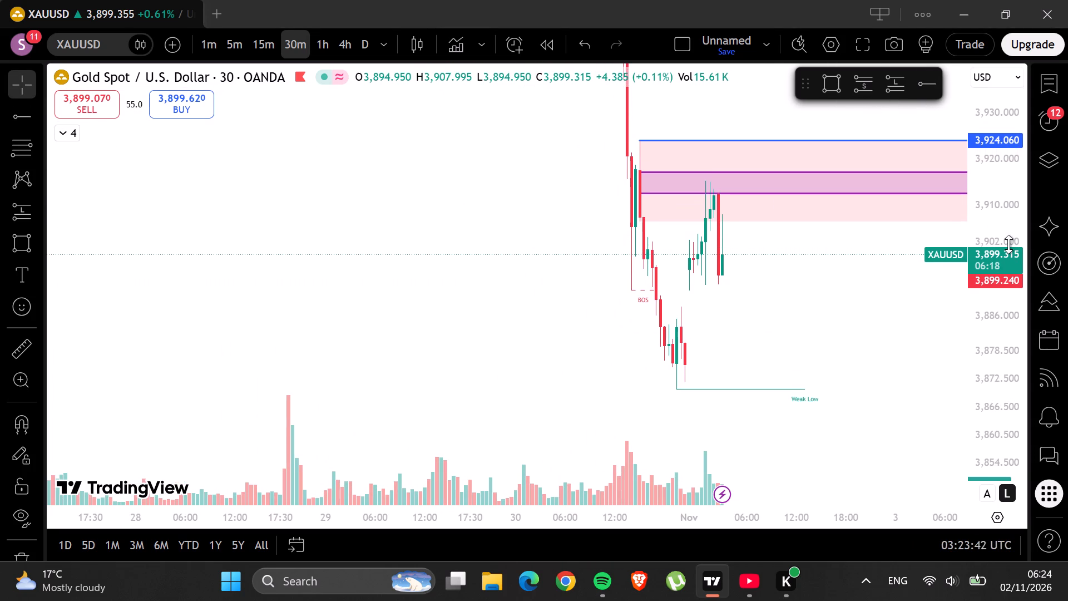
scroll(1008, 244, up, 2)
drag(844, 339, 593, 290)
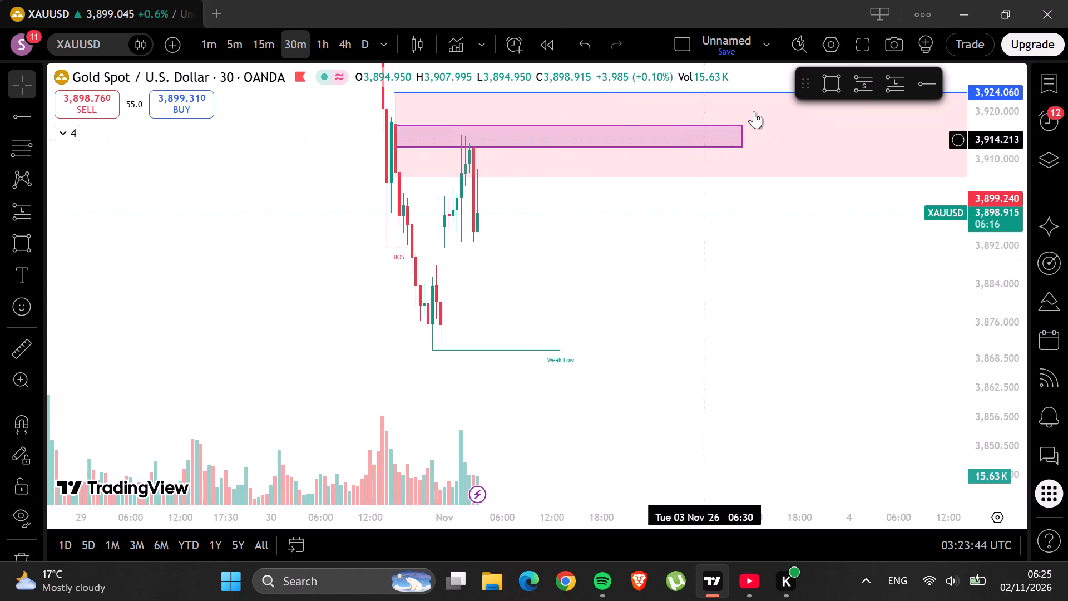
click(827, 77)
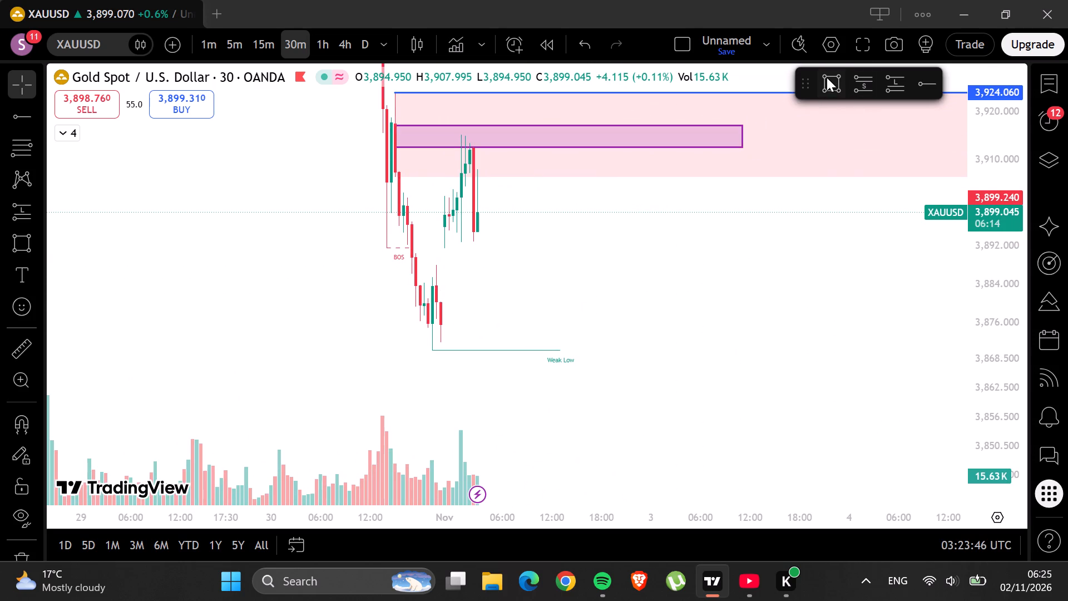
click(428, 233)
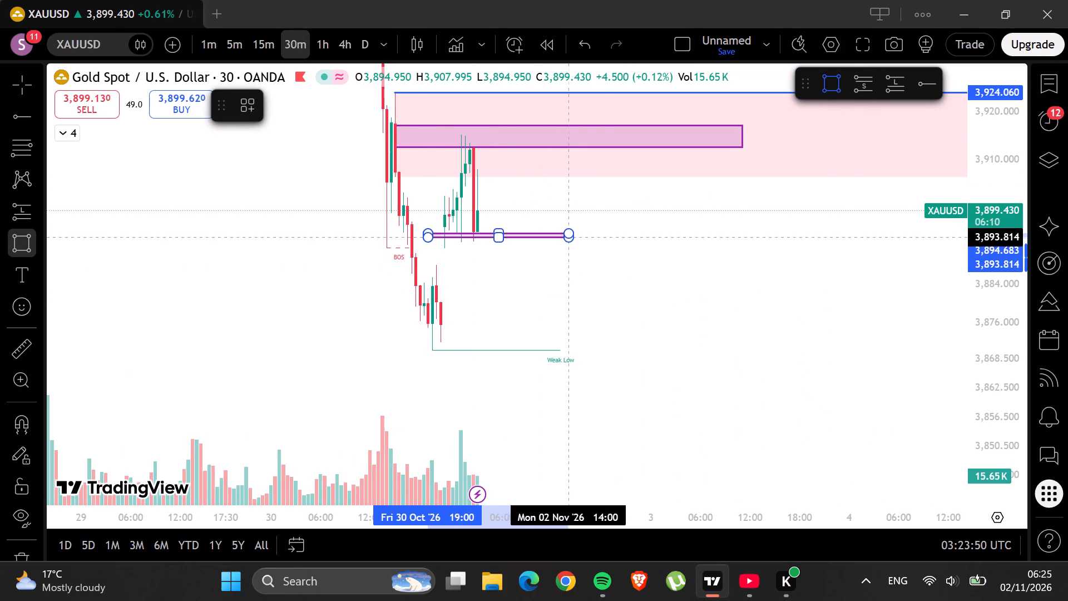
click(584, 239)
click(706, 237)
Switch the XAUUSD chart to the 15-minute timeframe.
drag(697, 237, 881, 210)
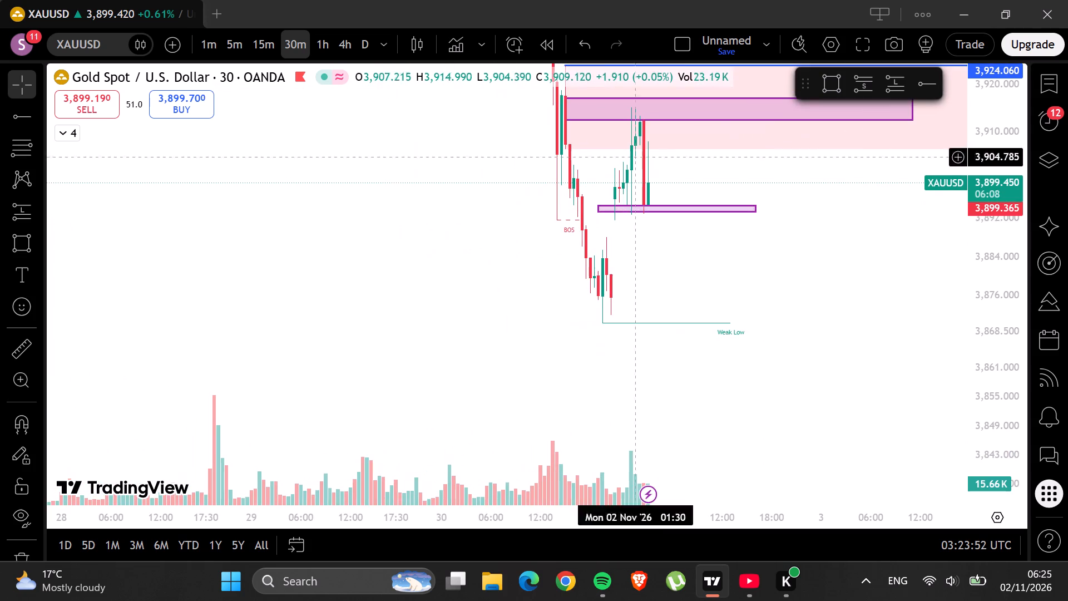
click(261, 46)
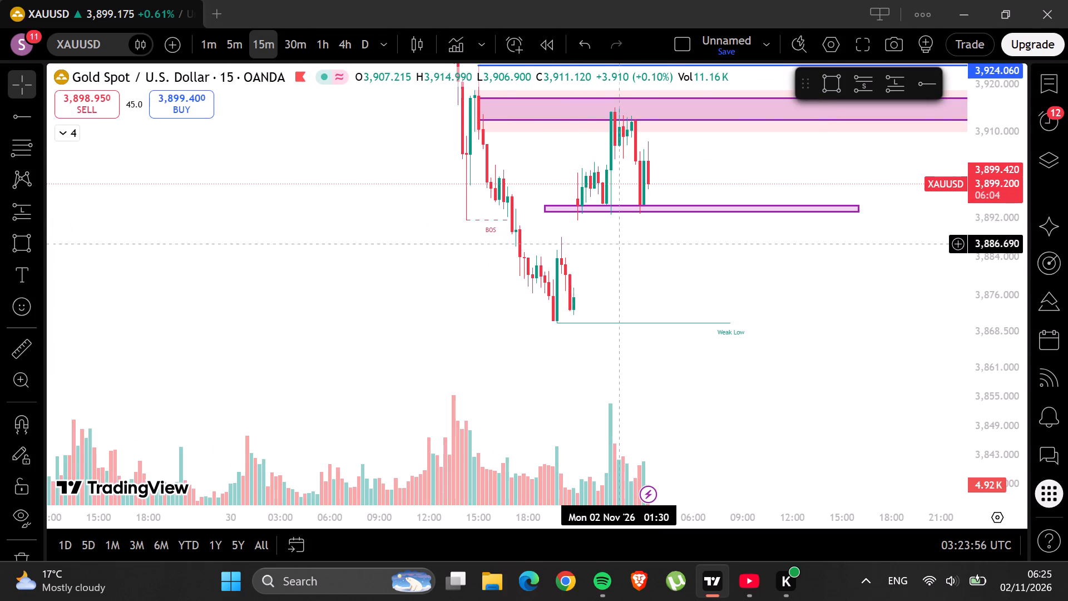
Raise the lower edge of the purple zone below the 3,924.060 ray to about 3,914.
scroll(619, 289, down, 5)
scroll(619, 289, up, 8)
drag(621, 289, 630, 357)
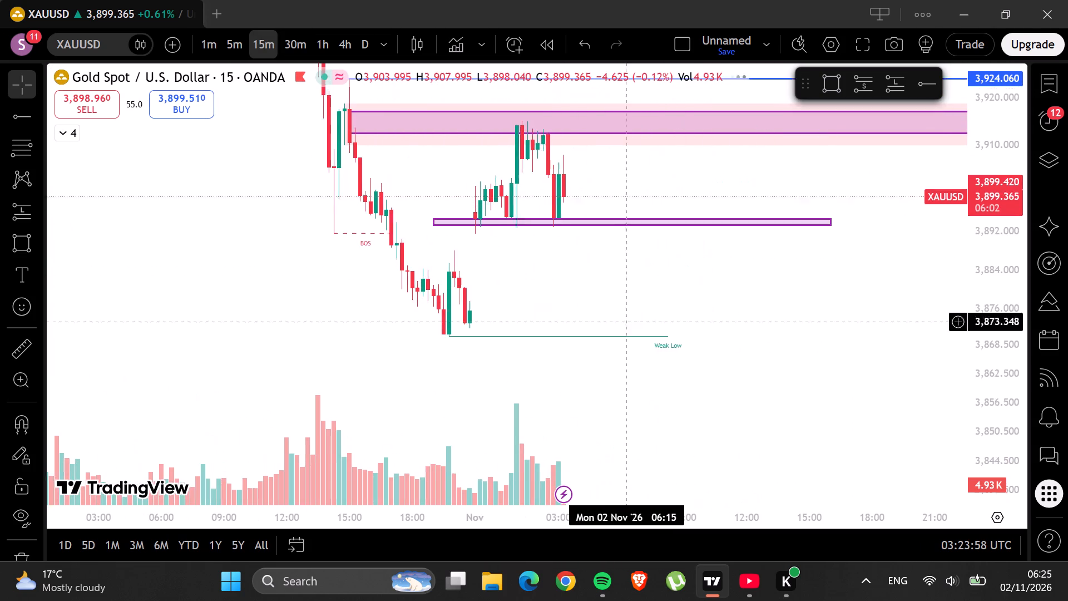
drag(630, 357, 637, 432)
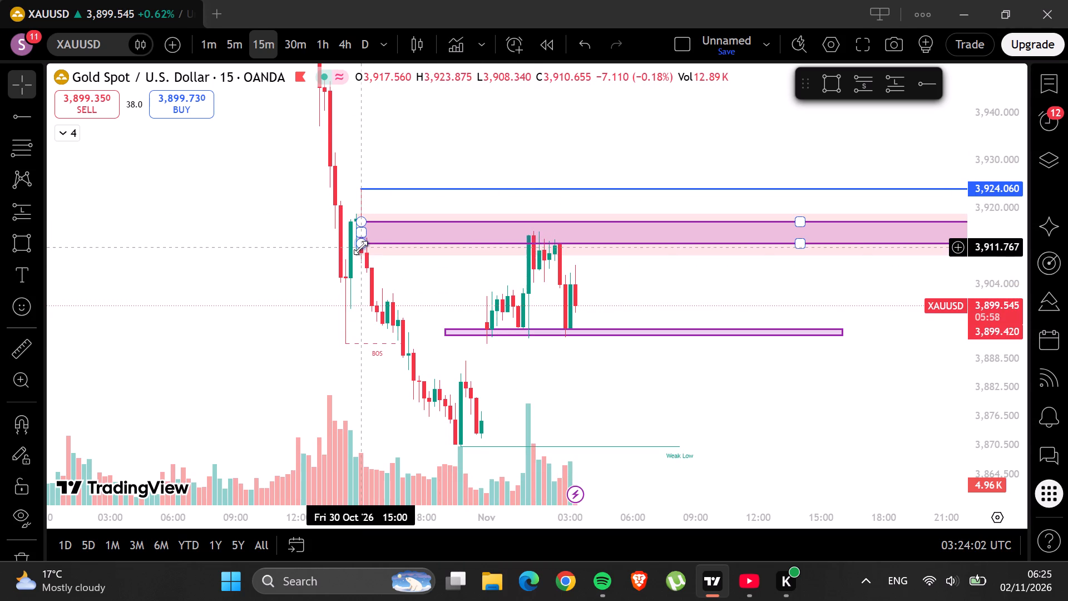
drag(360, 248, 360, 240)
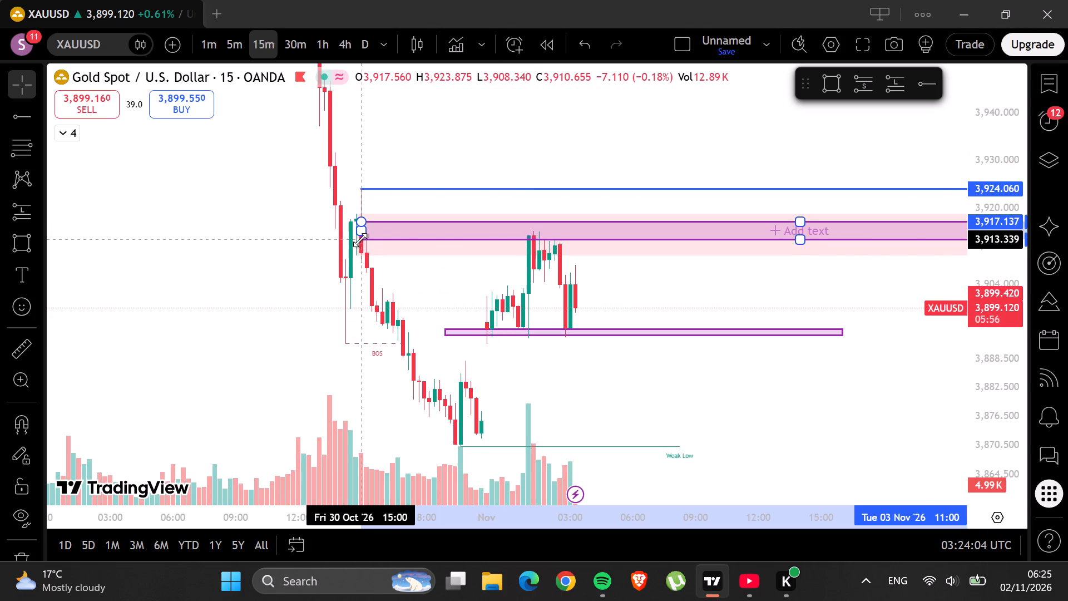
drag(360, 240, 360, 236)
click(378, 271)
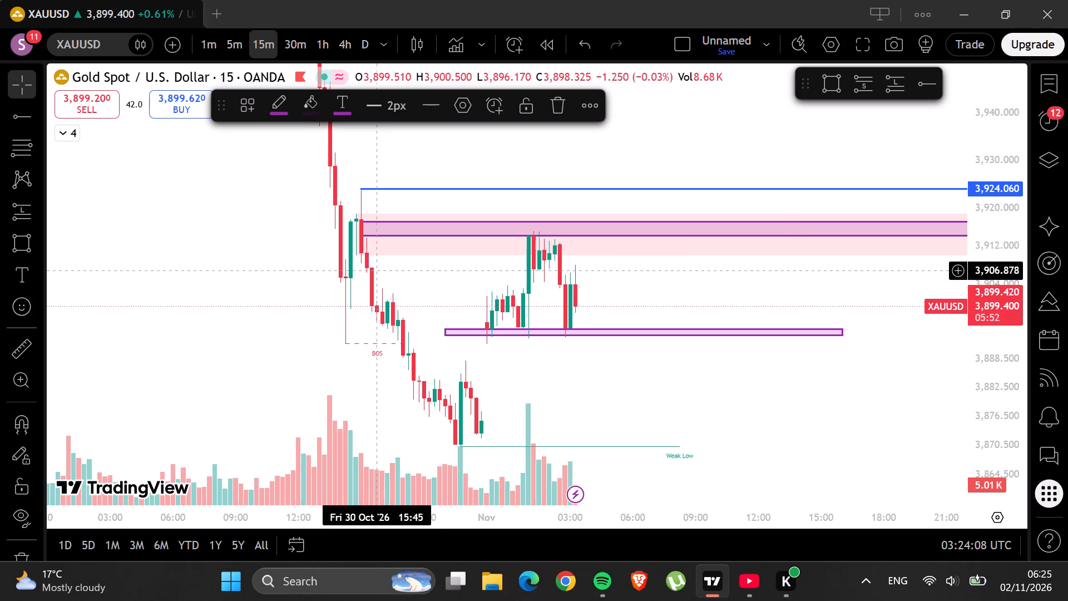
Examine the 15-minute price action between the purple zone under the 3,924.060 ray, the thin zone near 3,894 and the Weak Low.
drag(427, 285, 443, 190)
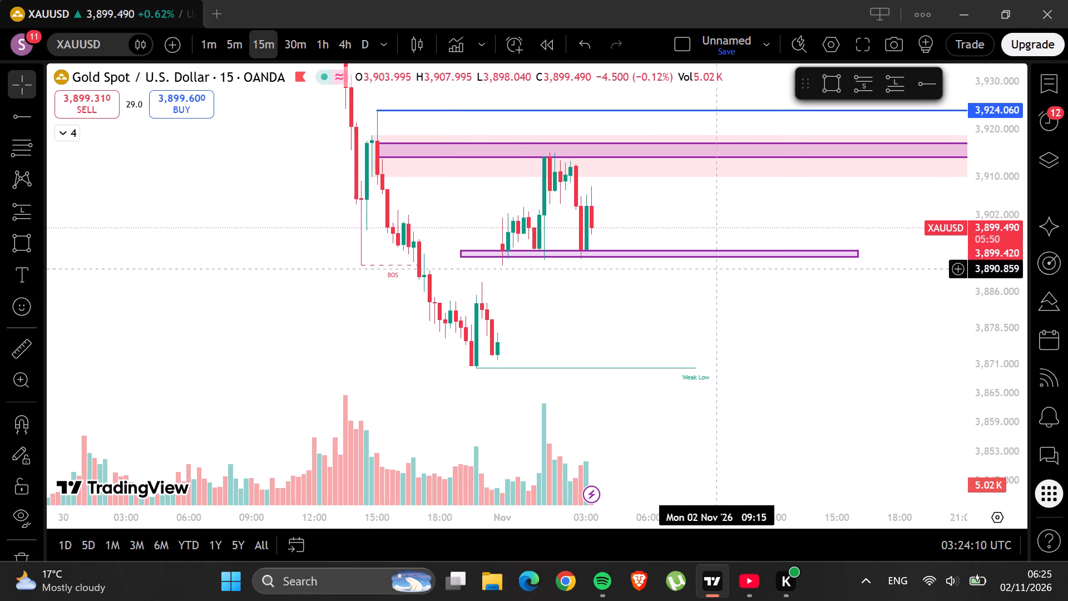
drag(567, 321, 601, 215)
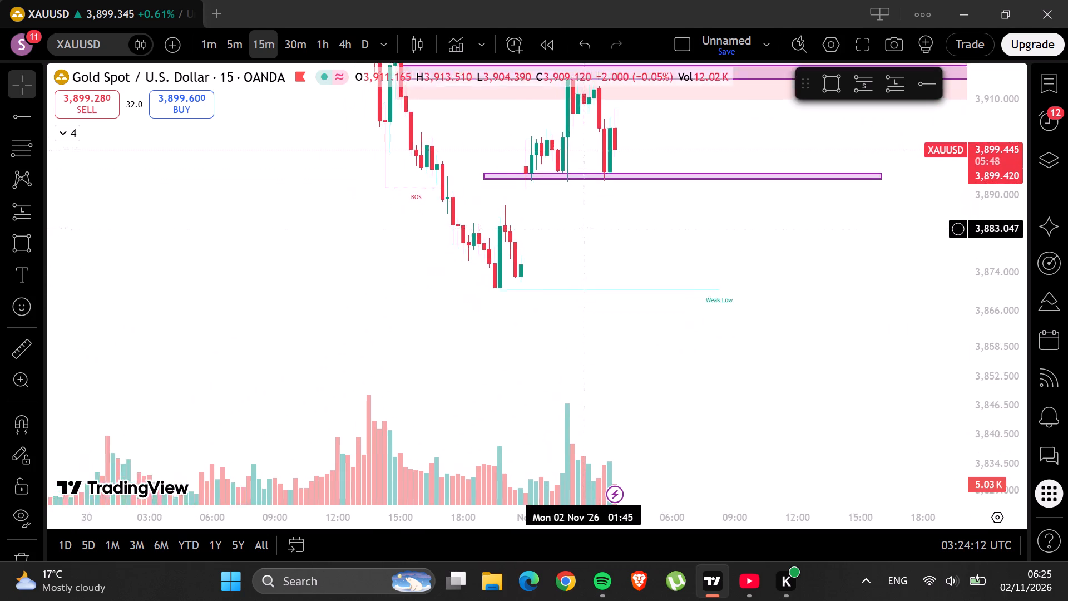
drag(601, 215, 644, 204)
scroll(993, 207, down, 2)
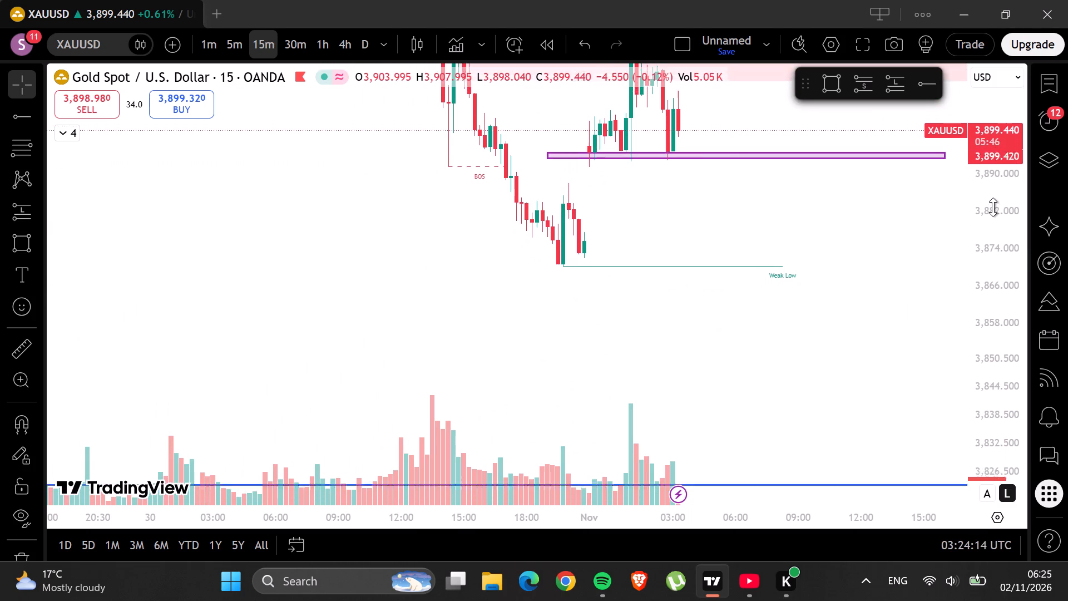
scroll(993, 207, down, 11)
scroll(993, 205, up, 8)
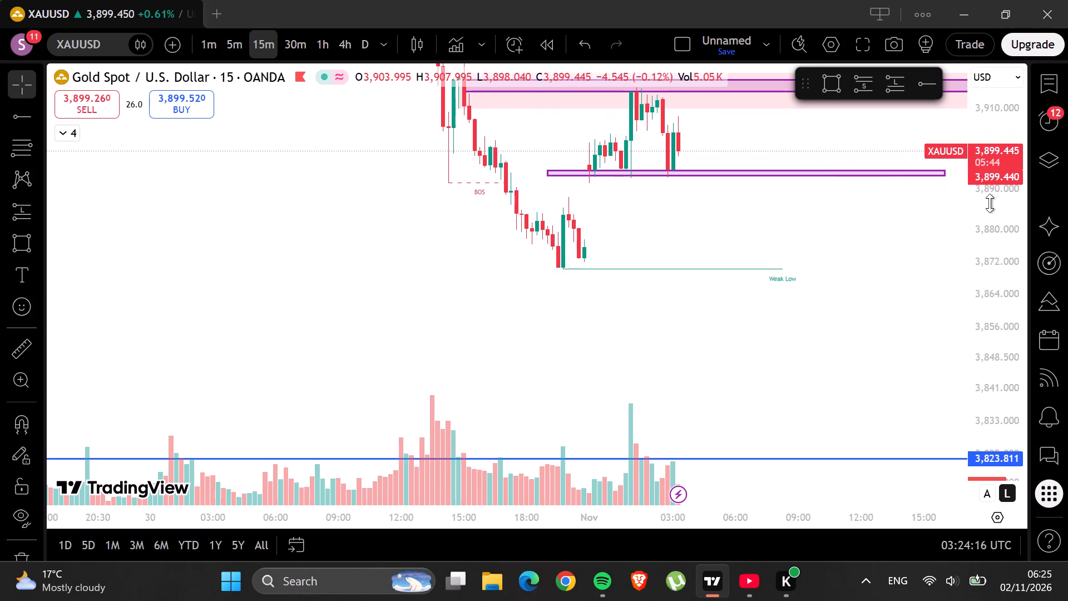
drag(810, 258, 654, 393)
drag(649, 371, 747, 361)
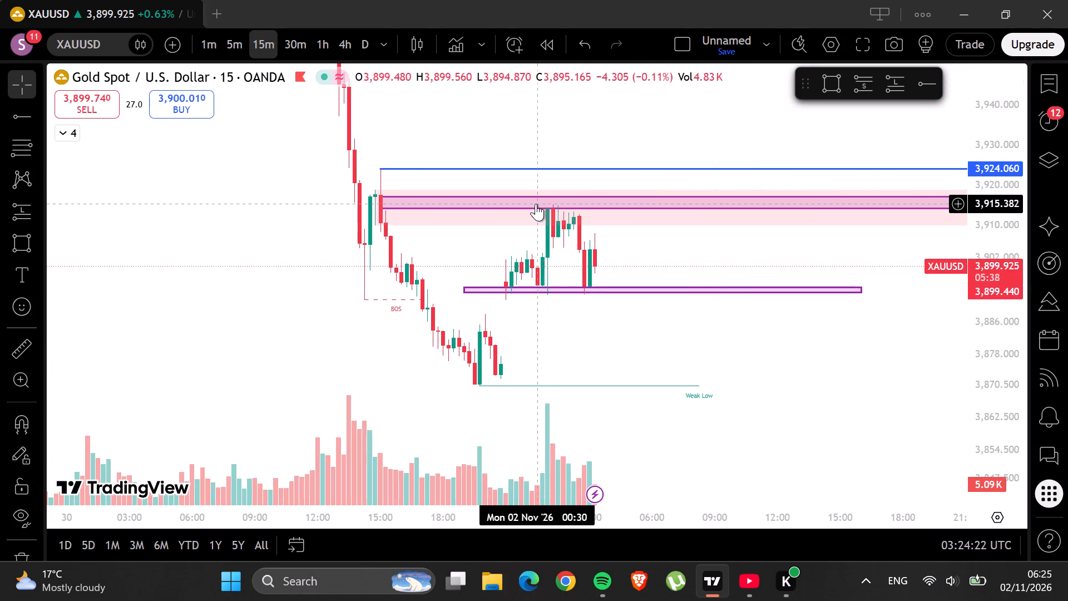
drag(536, 204, 521, 203)
drag(228, 293, 282, 258)
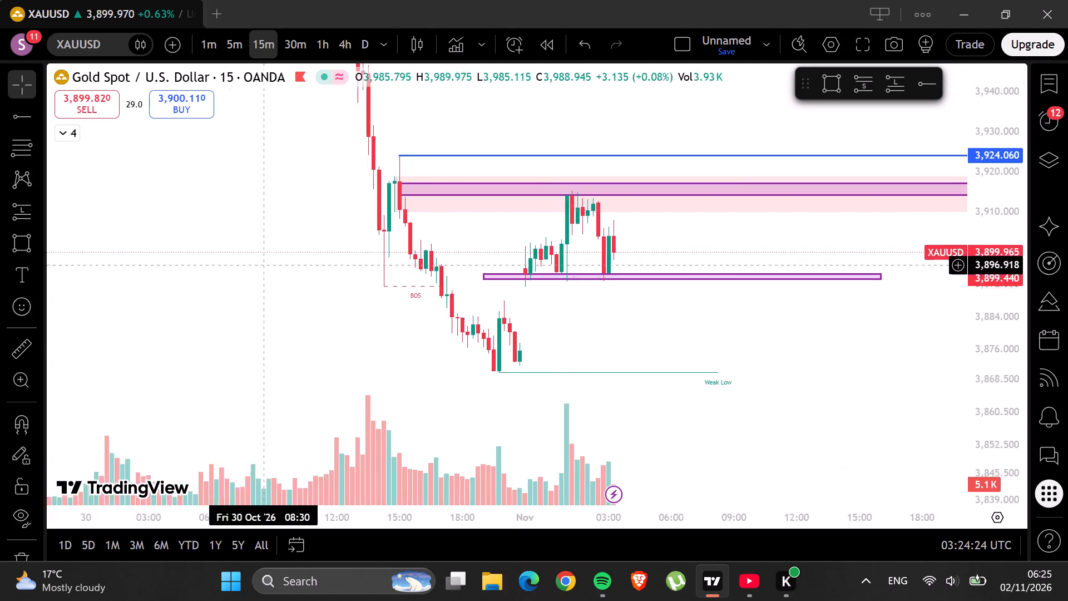
drag(282, 258, 396, 235)
scroll(451, 224, up, 6)
scroll(451, 224, down, 14)
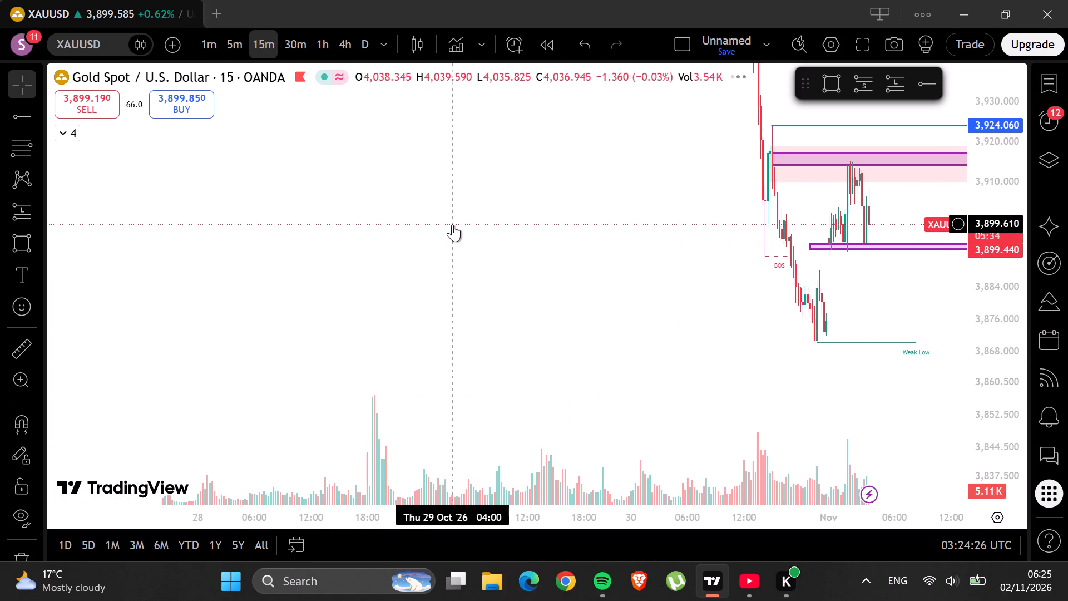
scroll(455, 223, up, 6)
scroll(984, 251, up, 8)
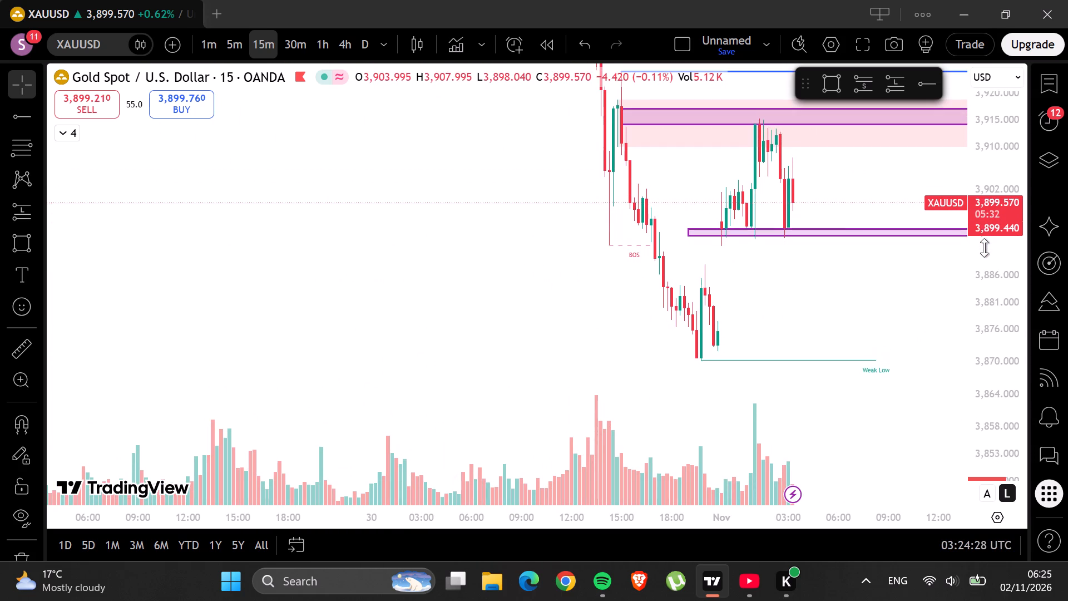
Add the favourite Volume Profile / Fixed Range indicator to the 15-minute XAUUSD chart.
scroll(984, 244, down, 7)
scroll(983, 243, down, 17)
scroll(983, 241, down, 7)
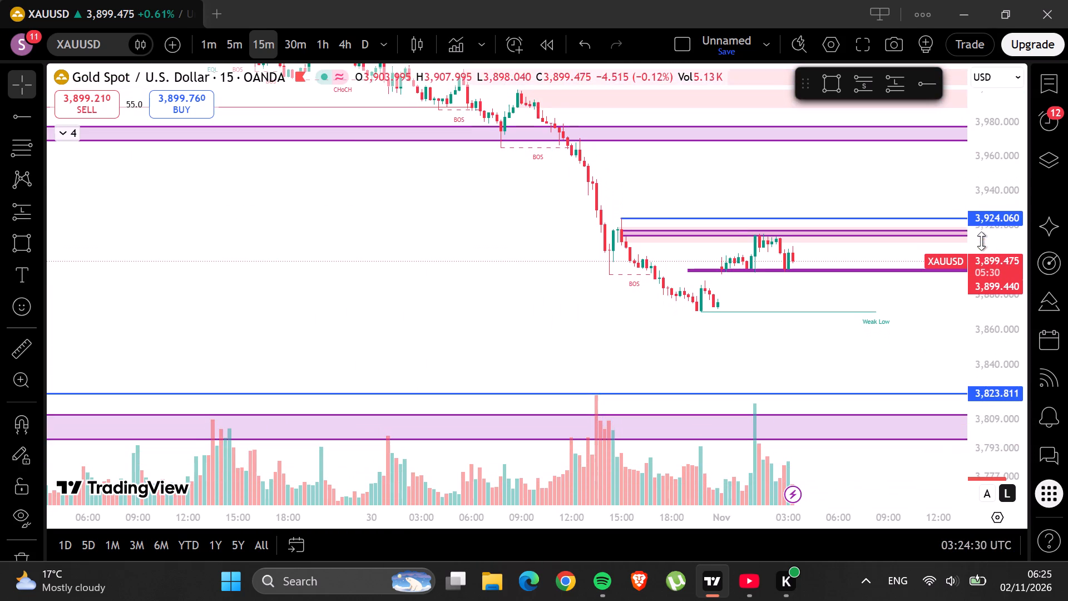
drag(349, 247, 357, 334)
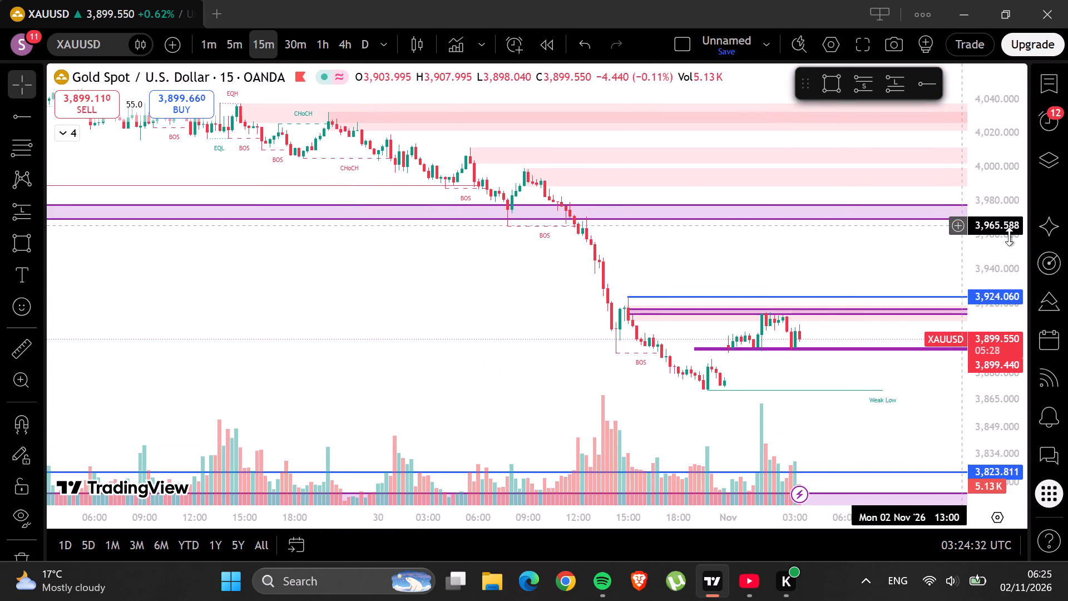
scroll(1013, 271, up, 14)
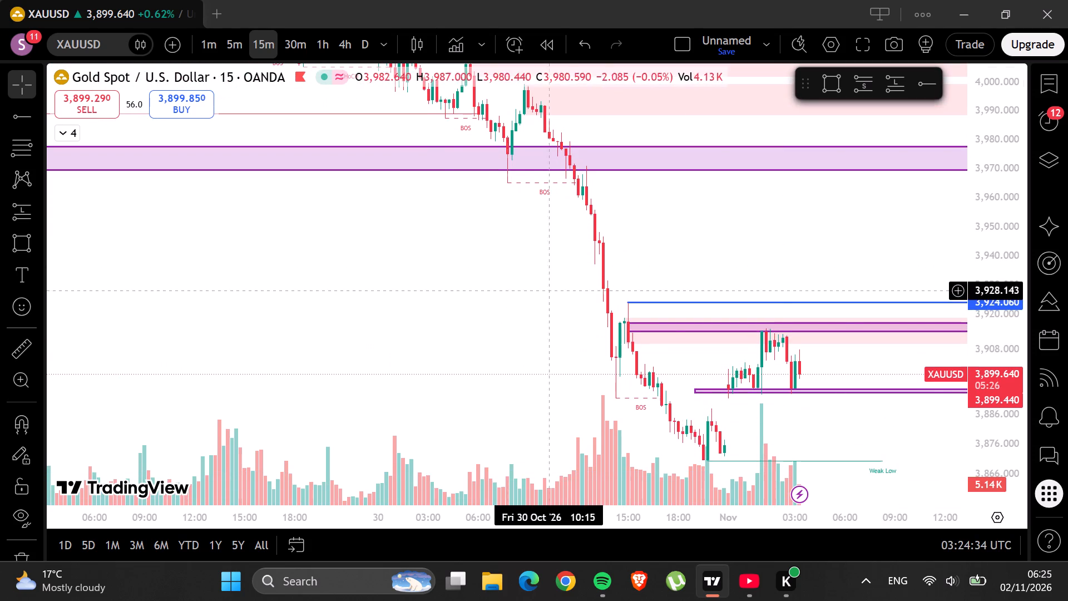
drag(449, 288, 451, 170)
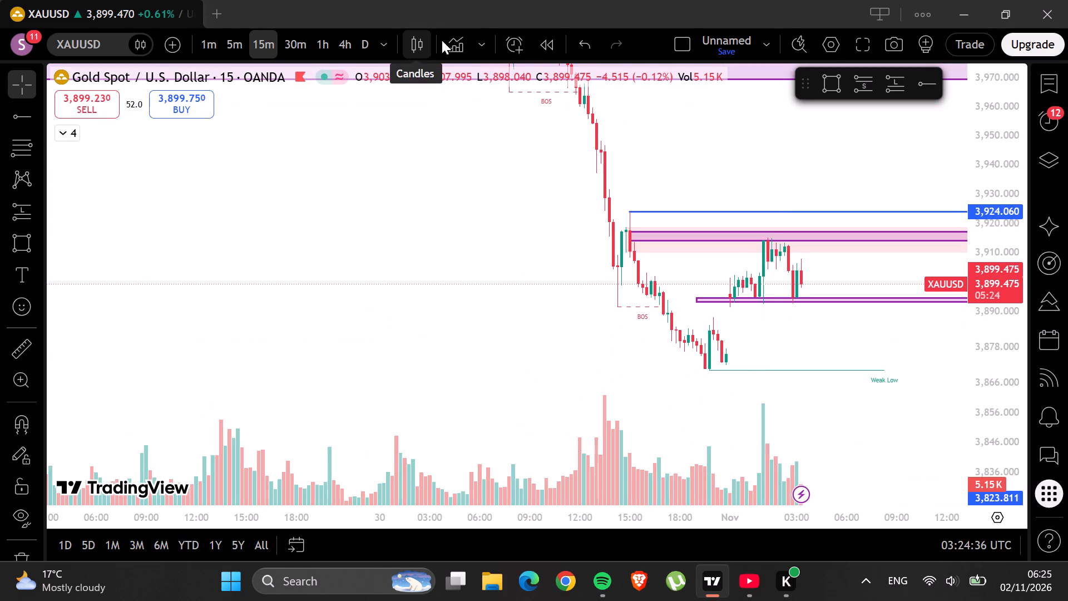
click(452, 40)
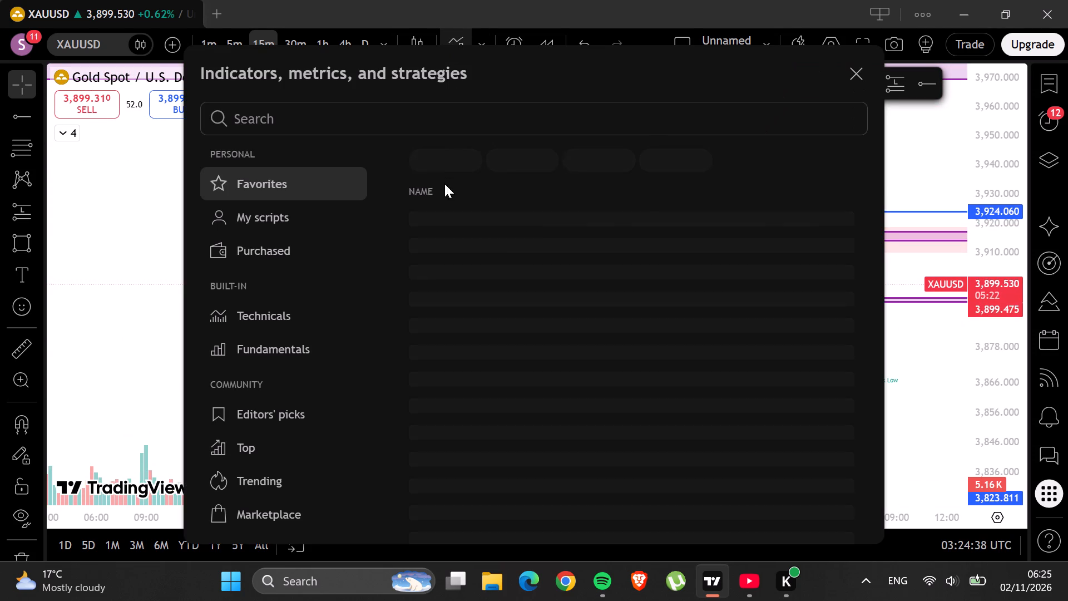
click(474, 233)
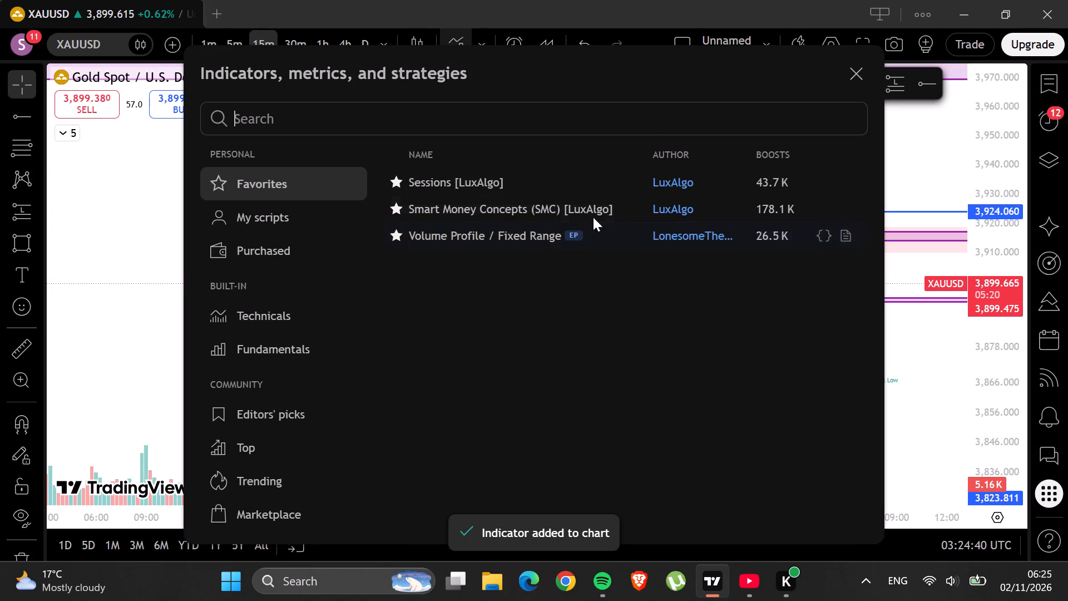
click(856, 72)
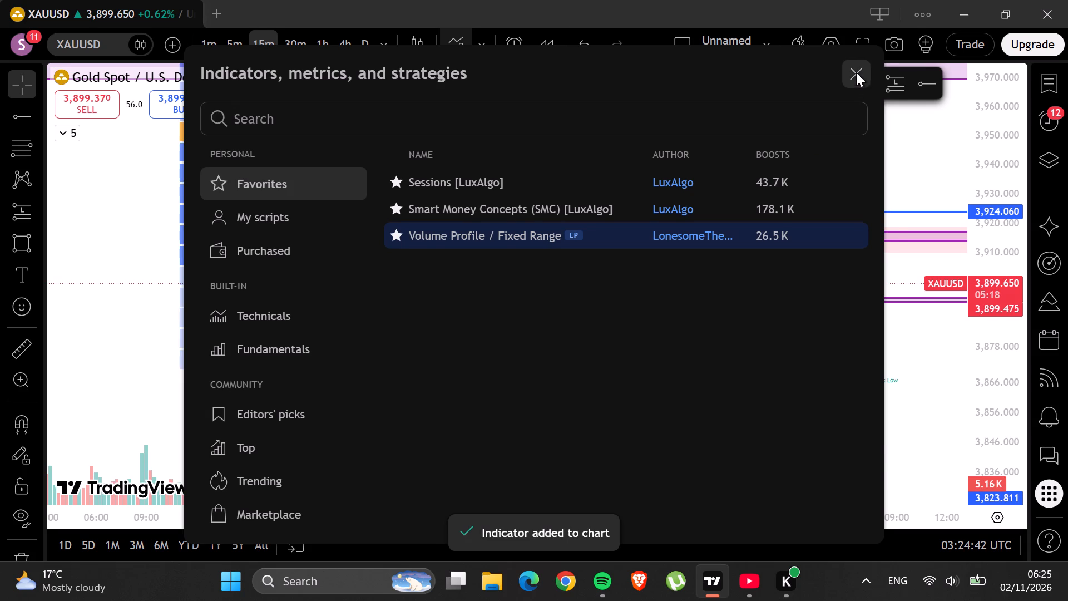
Examine the volume profile bars and POC line against the sell-off, the purple zones and the 3,924.060 and 3,823.811 levels.
drag(454, 237, 402, 456)
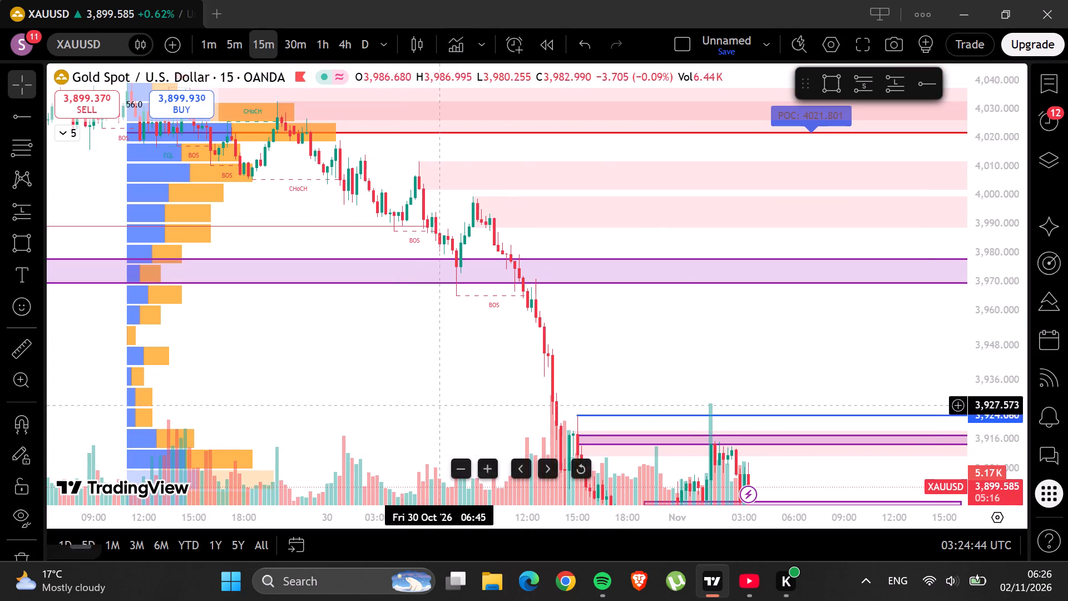
scroll(476, 308, down, 9)
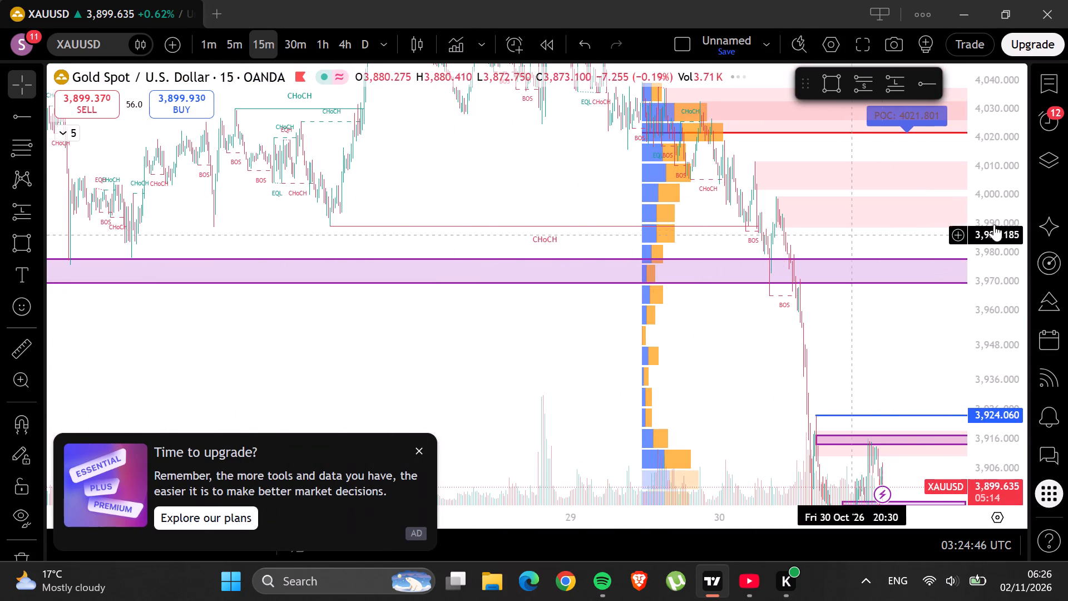
scroll(1010, 295, up, 9)
scroll(1015, 293, down, 12)
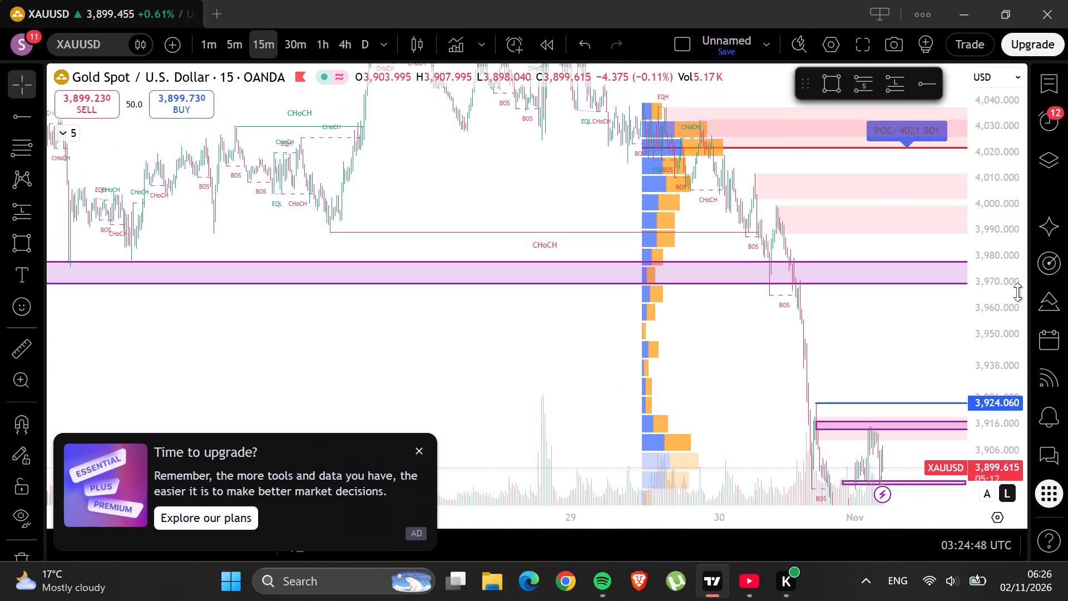
scroll(1017, 292, down, 11)
drag(795, 324, 449, 242)
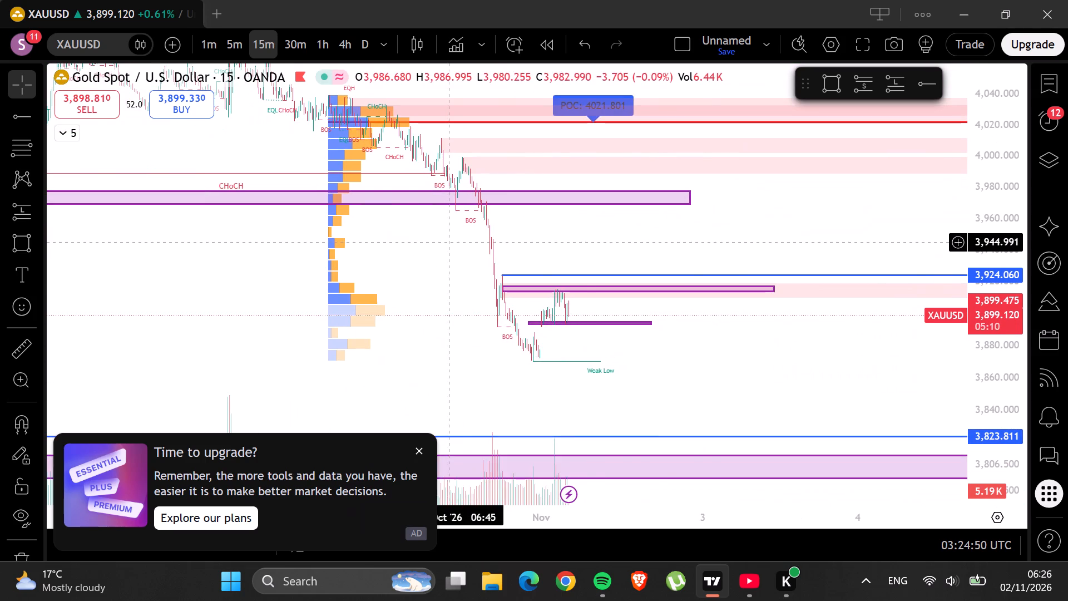
scroll(449, 242, down, 6)
scroll(449, 242, up, 5)
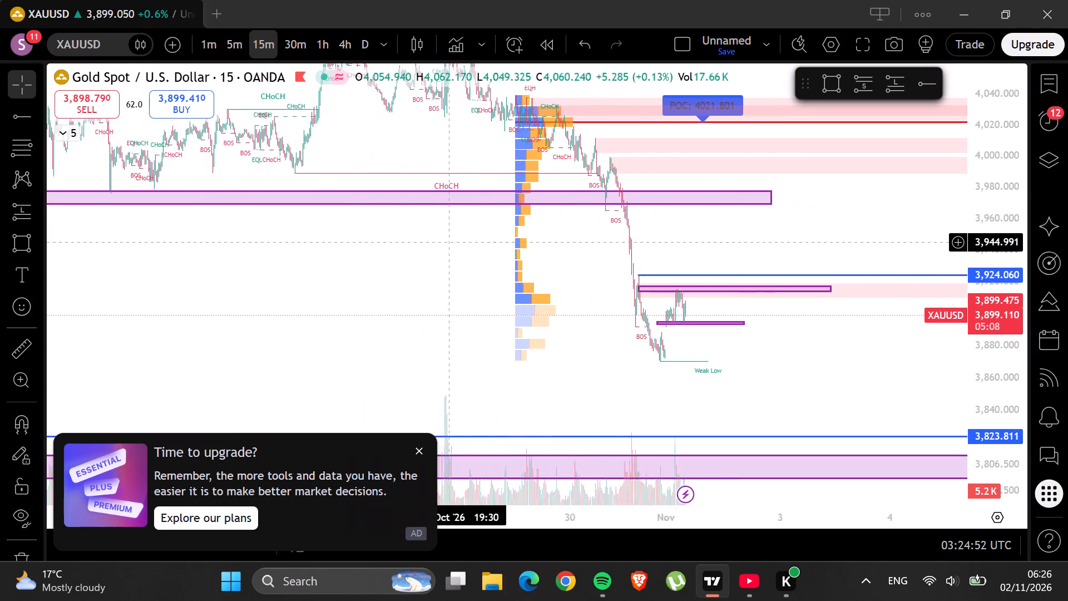
scroll(449, 242, up, 8)
drag(451, 242, 860, 206)
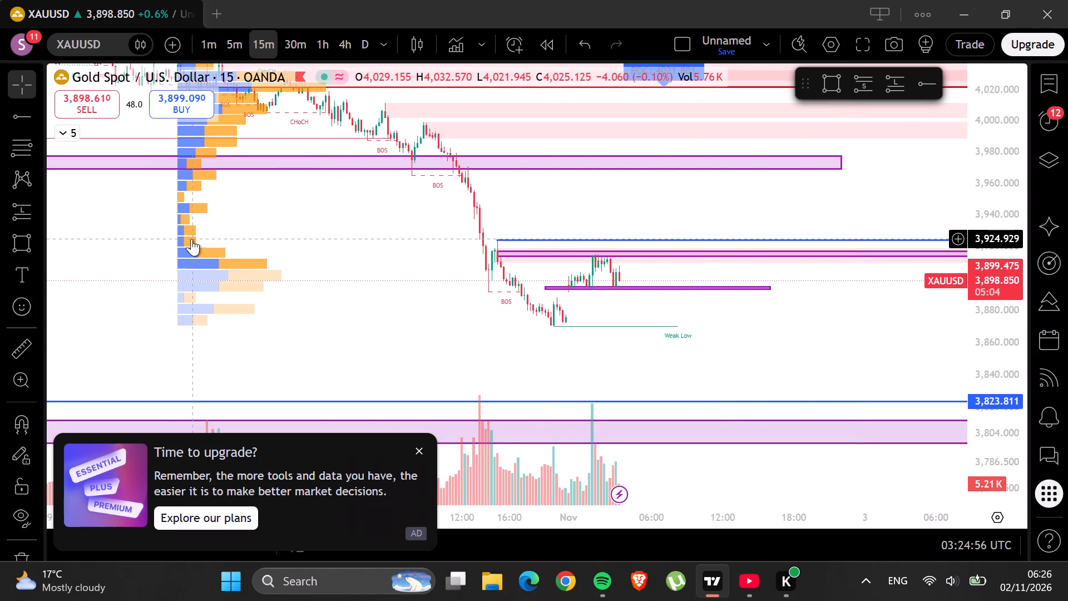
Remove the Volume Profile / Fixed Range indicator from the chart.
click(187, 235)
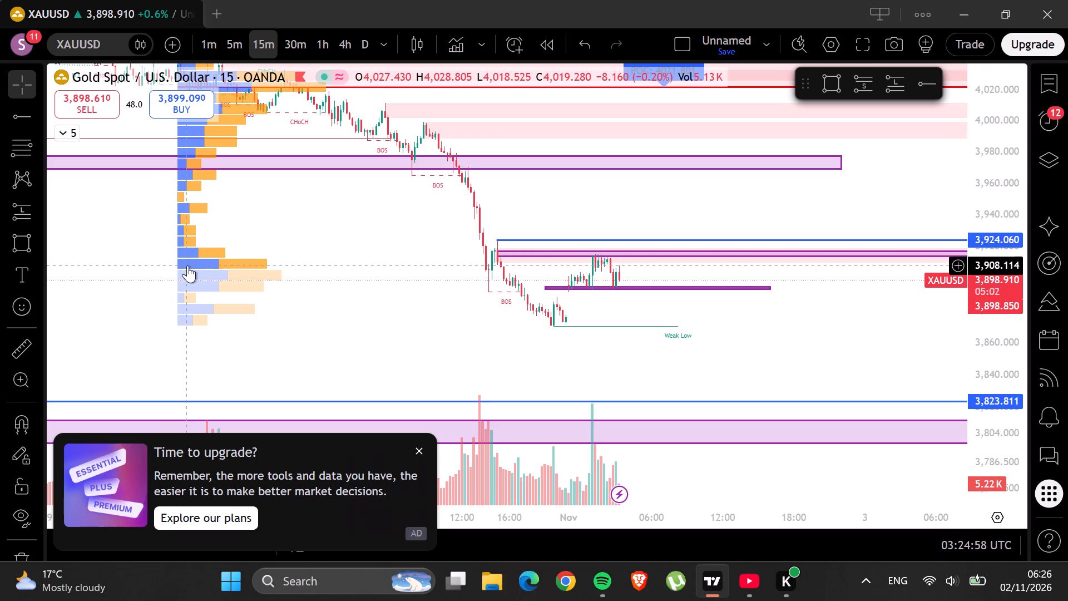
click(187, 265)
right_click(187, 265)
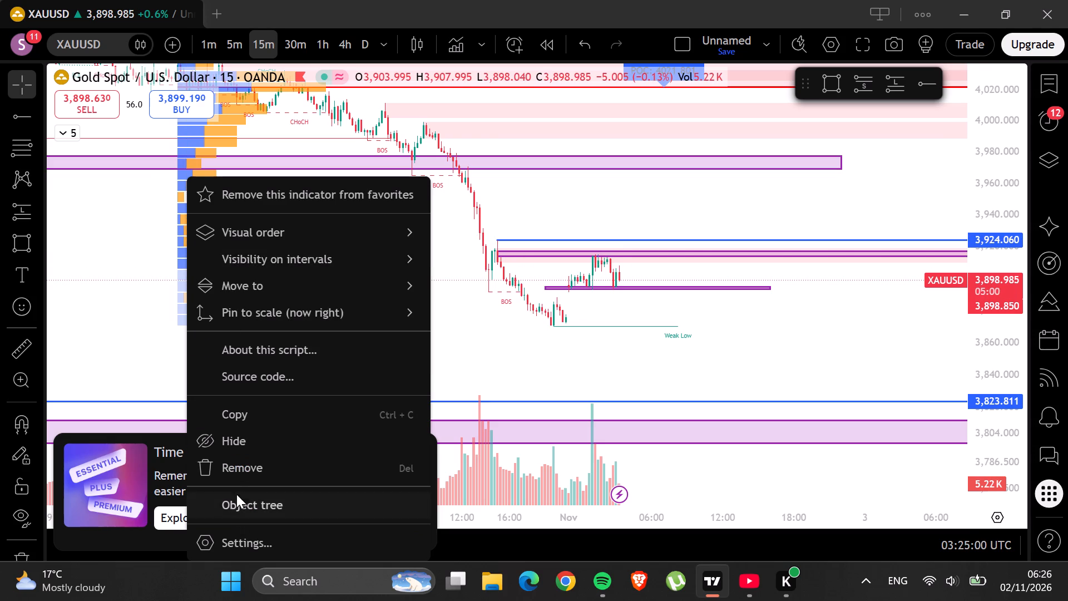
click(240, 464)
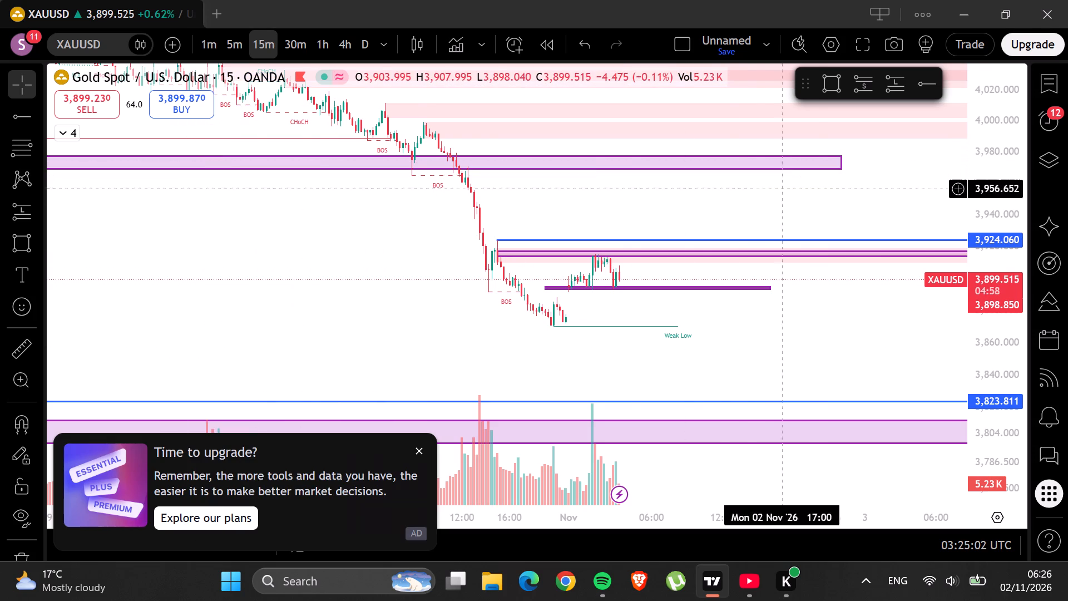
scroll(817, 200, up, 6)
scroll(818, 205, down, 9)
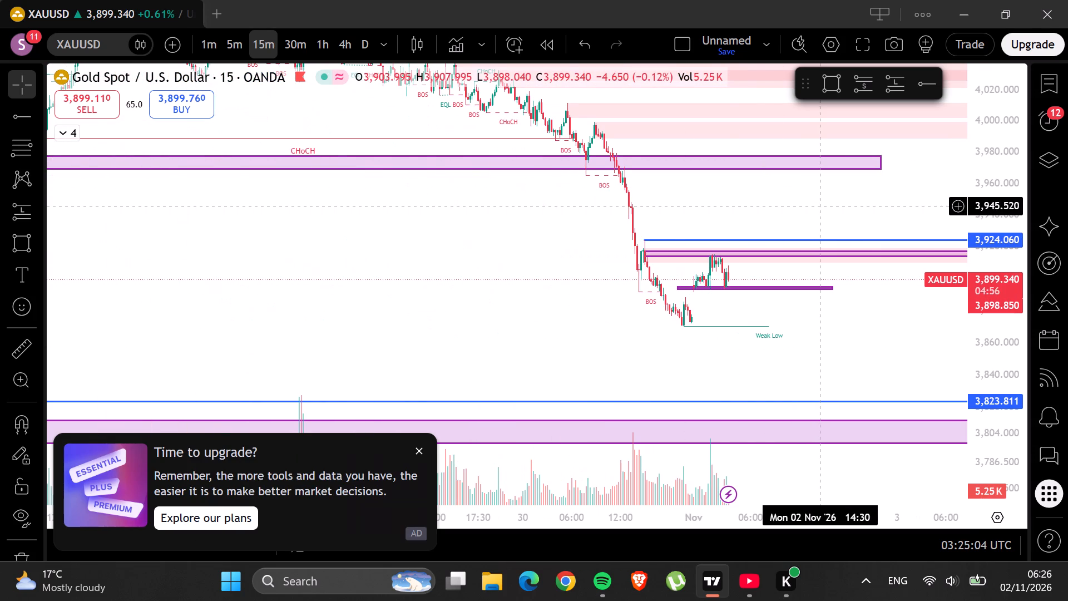
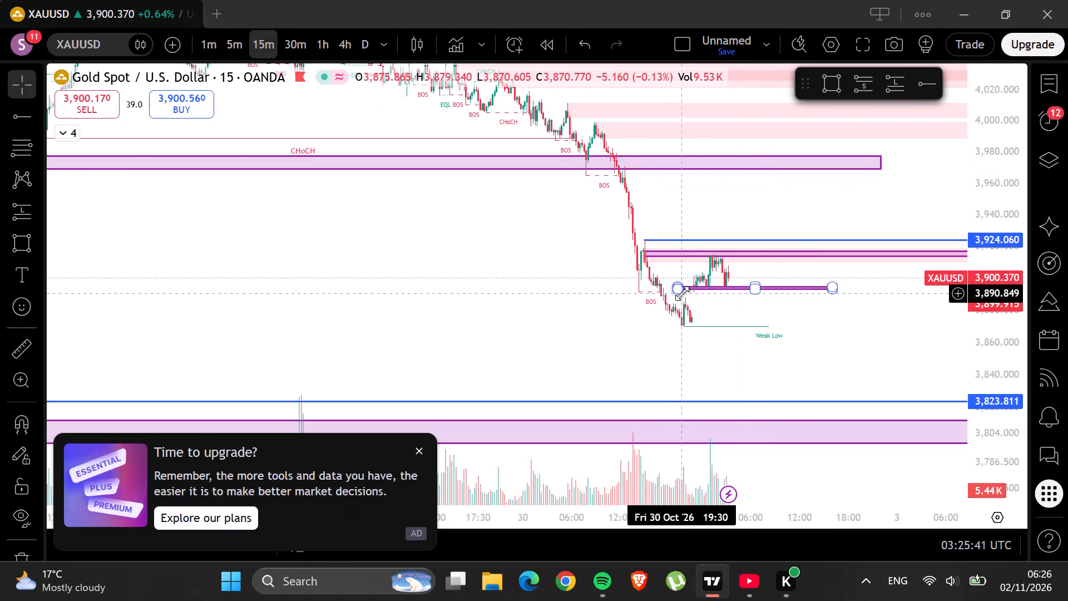
Examine the latest 15-minute XAUUSD price action between the 3,924.060 ray, the thin zone near 3,894 and the Weak Low.
scroll(549, 302, down, 7)
scroll(549, 302, up, 13)
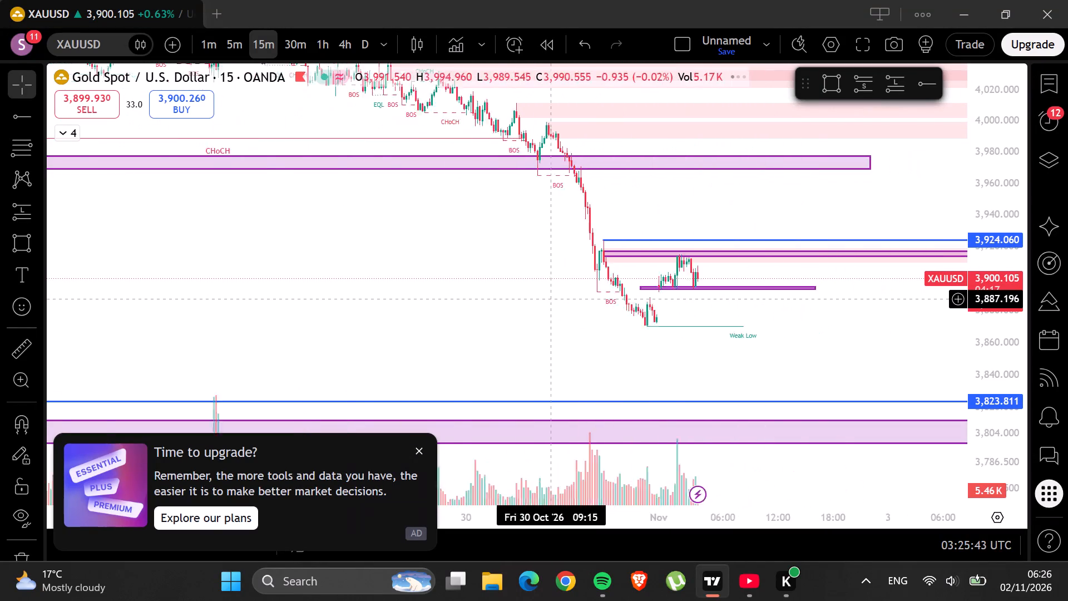
scroll(552, 299, up, 3)
scroll(1013, 234, down, 6)
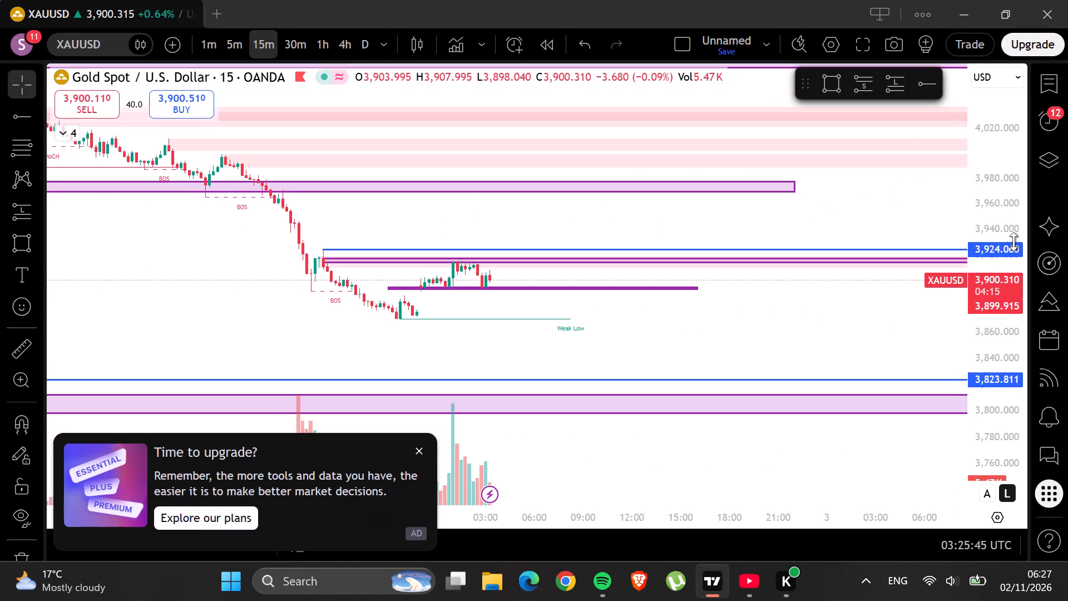
scroll(1013, 242, up, 7)
scroll(1013, 242, up, 18)
drag(903, 354, 823, 373)
Open the NASDAQ chart from the watchlist, and clear away the watchlist and the upgrade advert.
click(1047, 73)
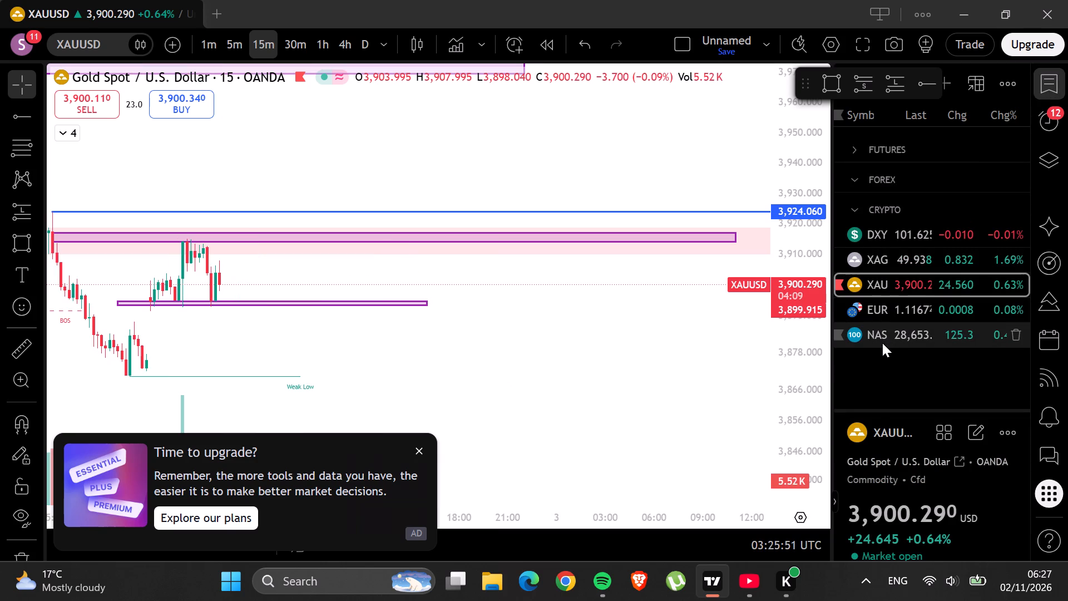
click(882, 333)
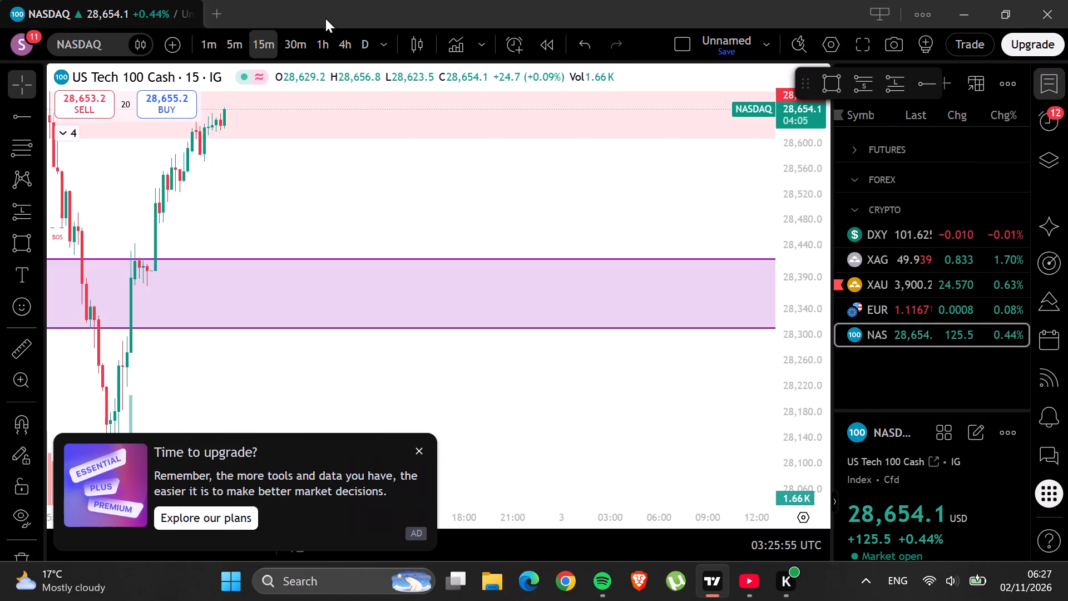
click(1058, 88)
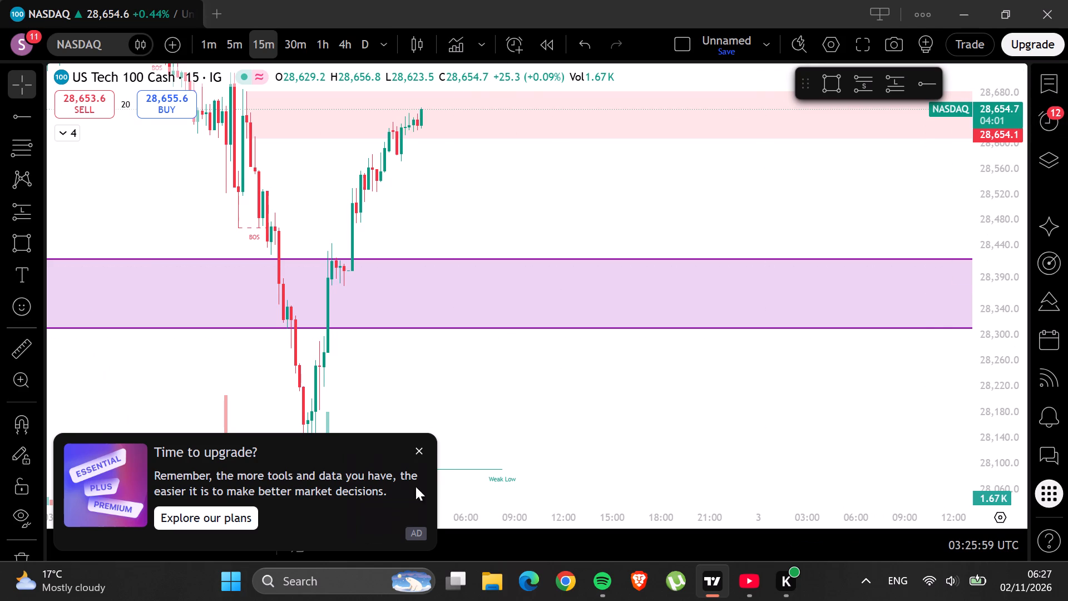
click(416, 449)
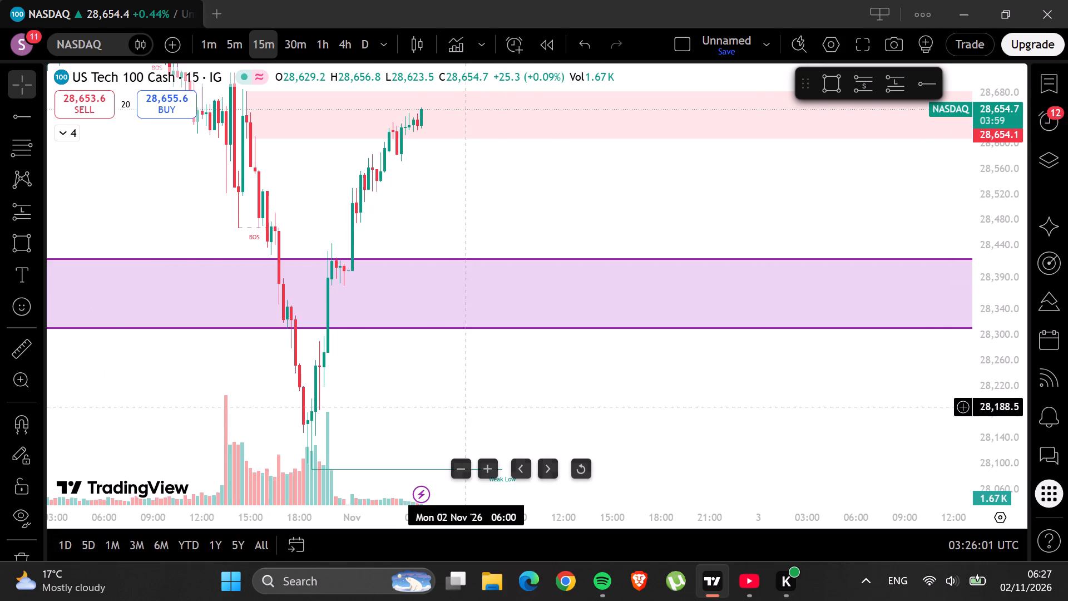
Examine the 15-minute NASDAQ drop and rebound against the purple zones, the 28,816.7 ray and the Weak Low.
scroll(472, 406, up, 7)
scroll(474, 405, down, 16)
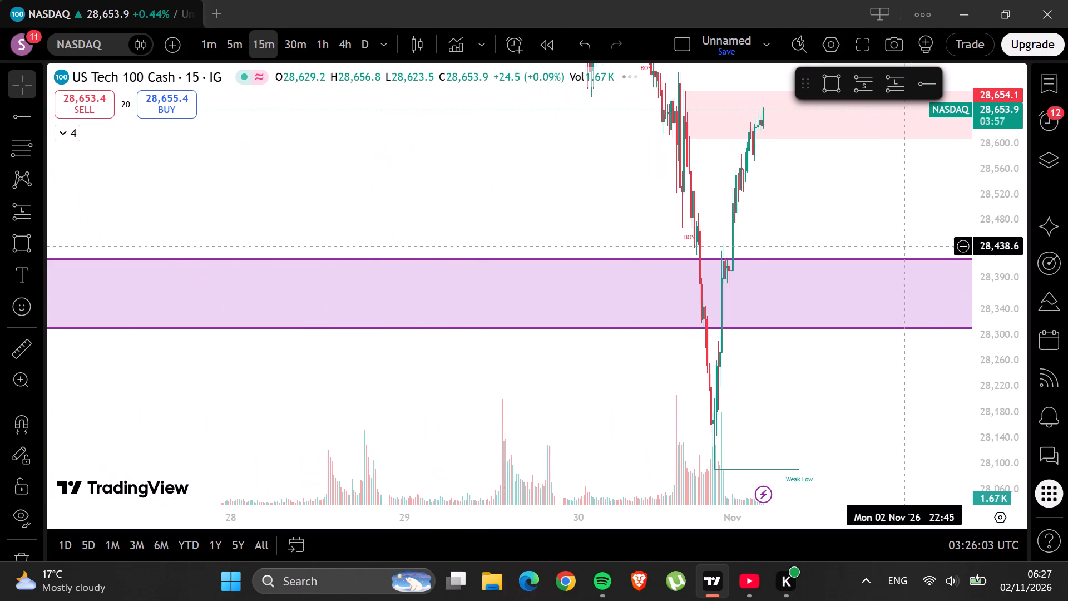
scroll(1003, 234, up, 10)
scroll(1003, 234, down, 13)
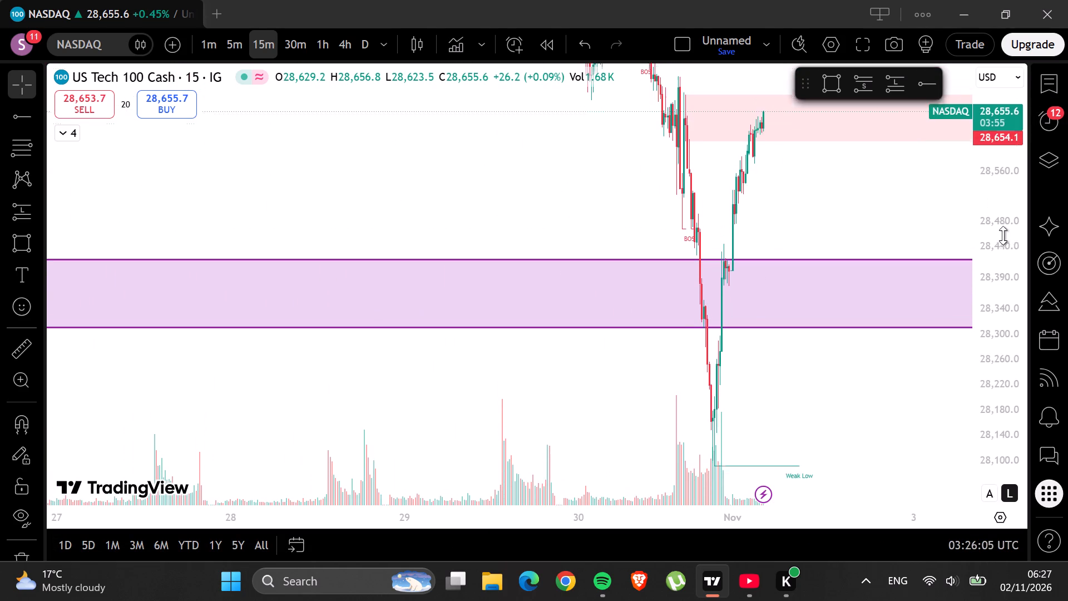
scroll(1003, 235, down, 13)
scroll(996, 240, down, 17)
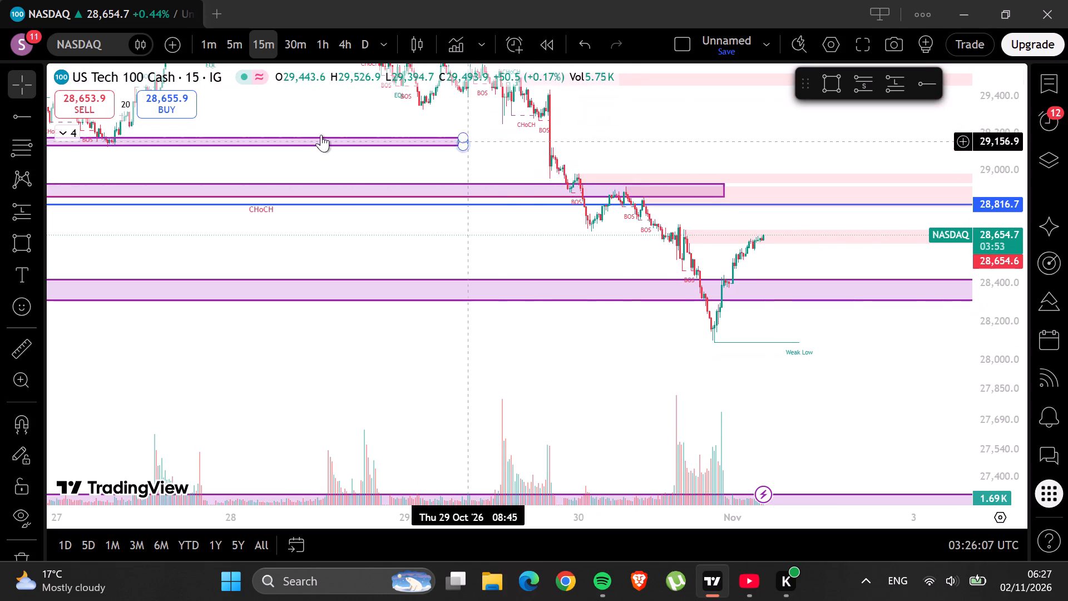
Switch the NASDAQ chart to the daily timeframe.
click(358, 48)
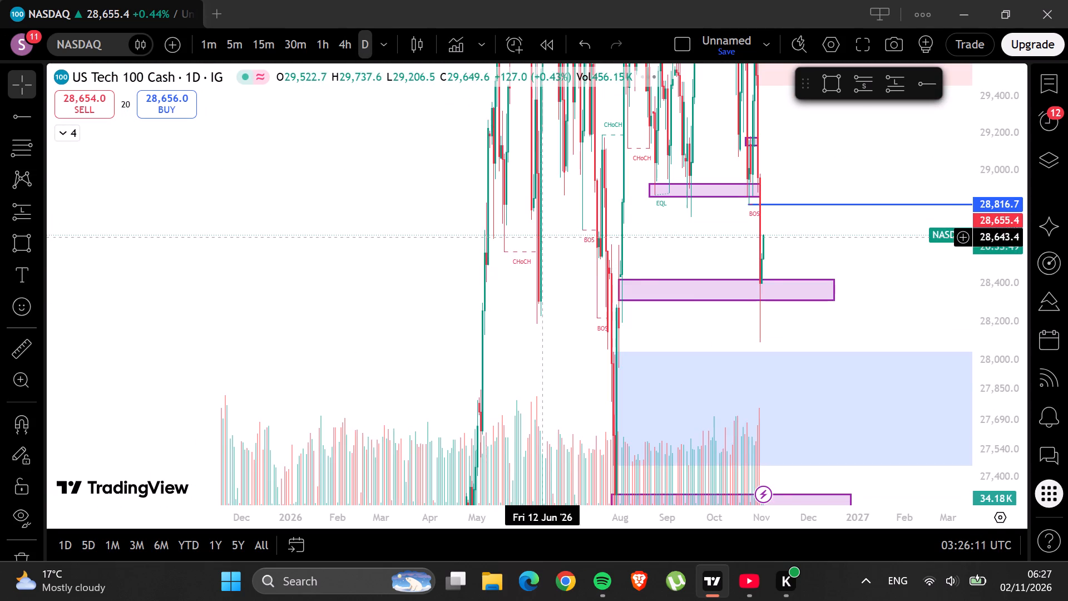
Narrow the purple zone under the latest daily candles to about 28,396.6–28,313.4, starting at 20 October 2026.
scroll(579, 217, down, 7)
scroll(579, 220, up, 15)
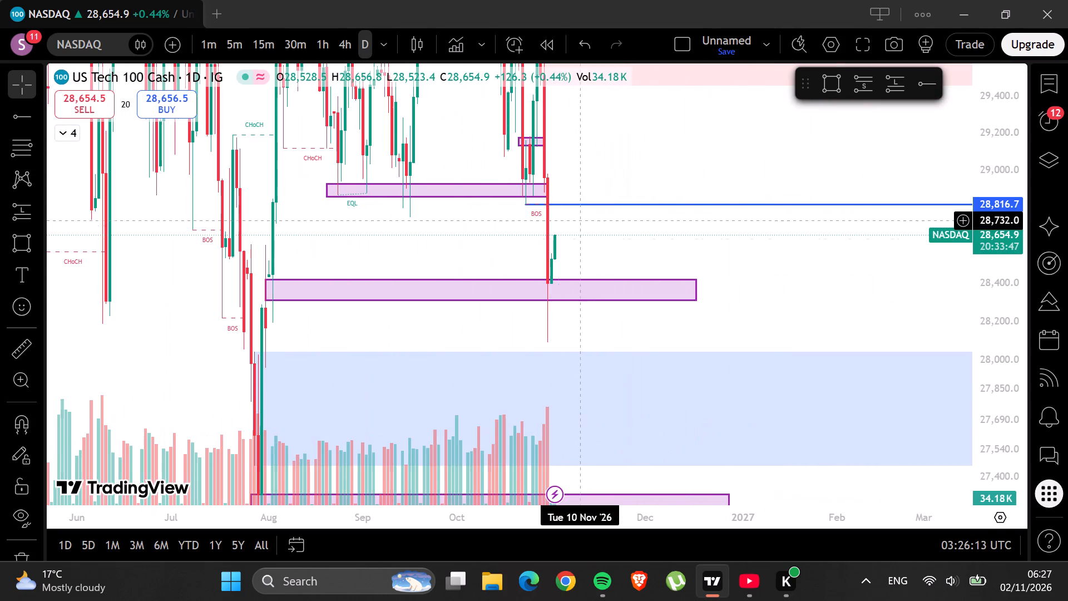
drag(603, 160, 743, 141)
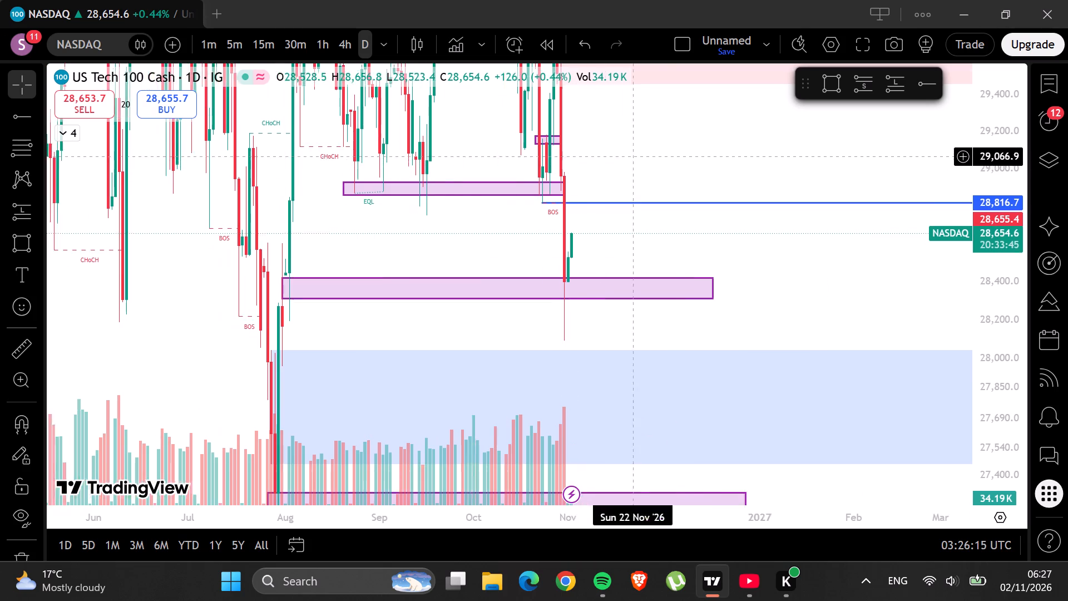
drag(743, 141, 851, 105)
scroll(664, 171, down, 6)
scroll(664, 171, up, 5)
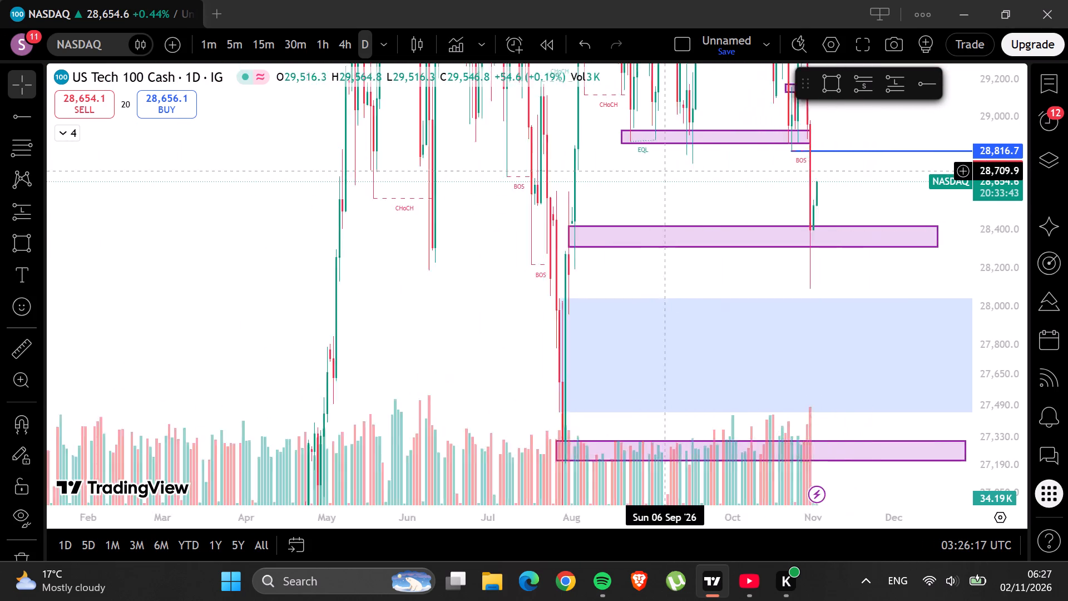
scroll(664, 171, up, 10)
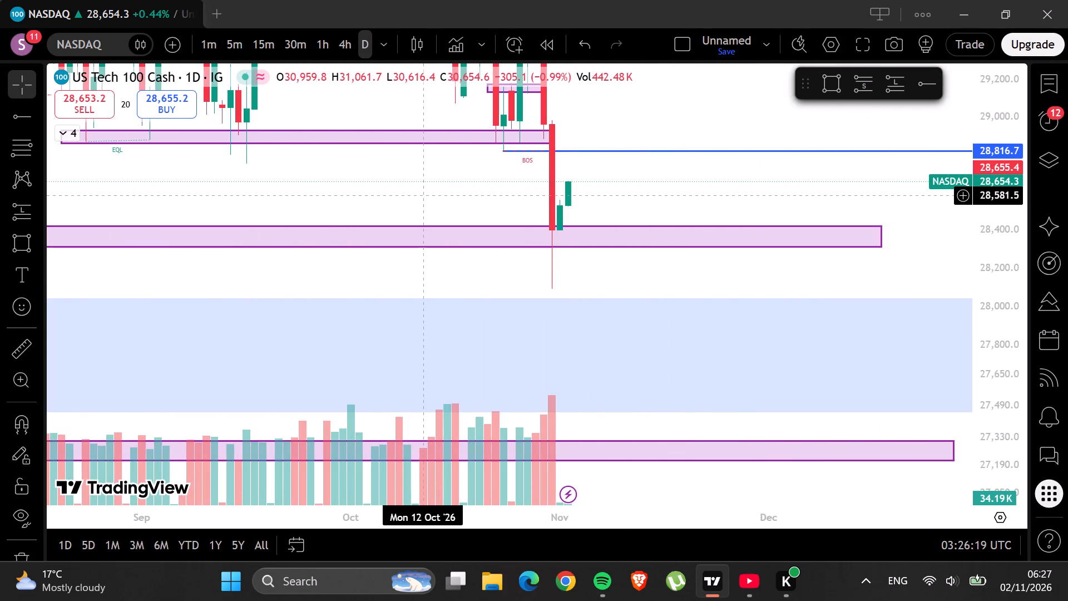
scroll(420, 196, down, 6)
scroll(420, 196, up, 3)
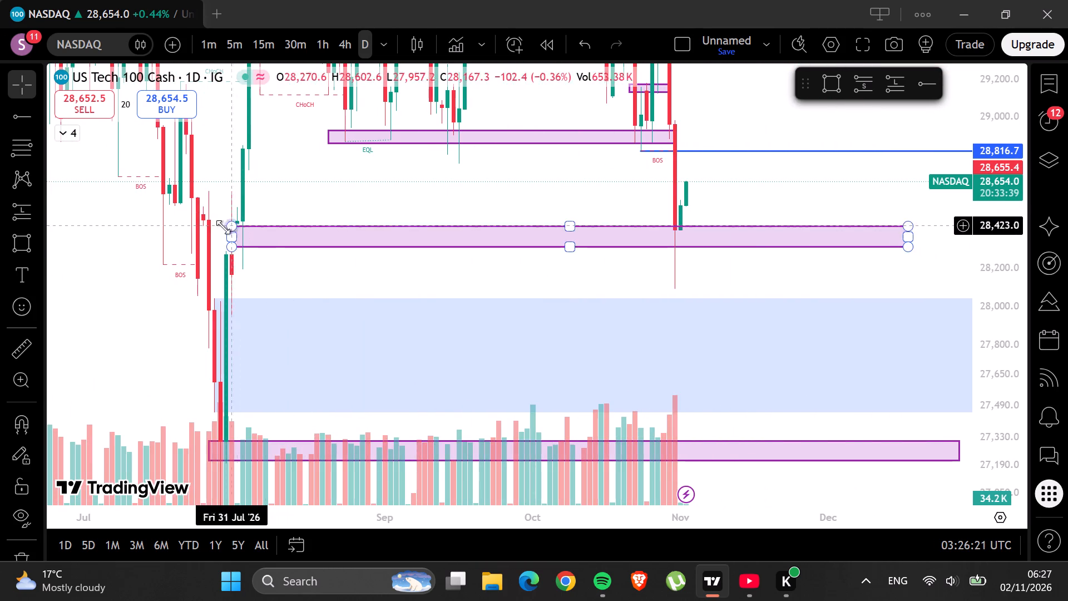
drag(228, 225, 291, 224)
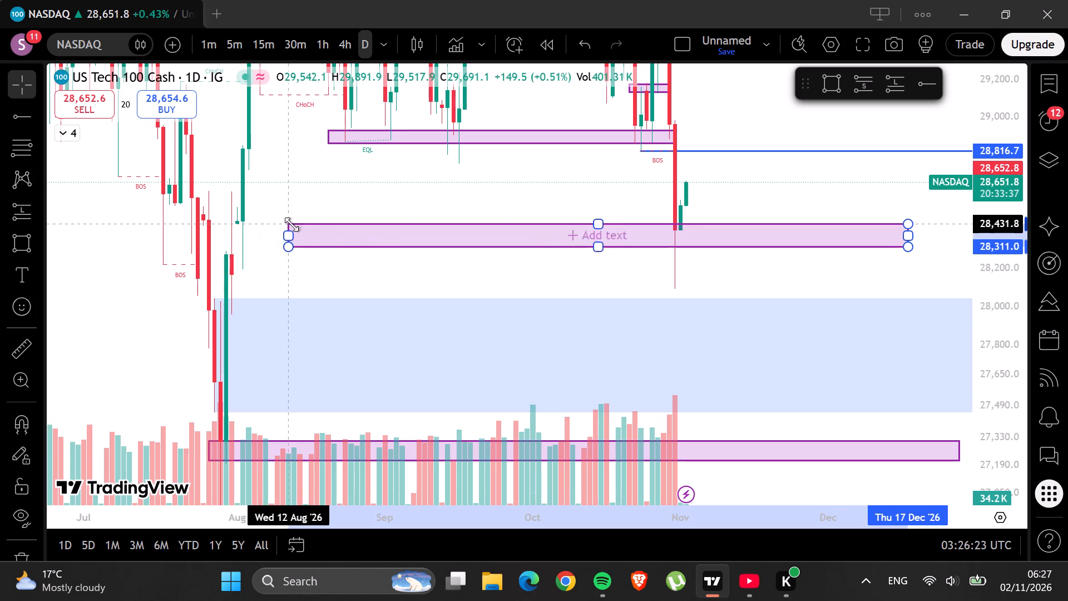
drag(291, 224, 563, 234)
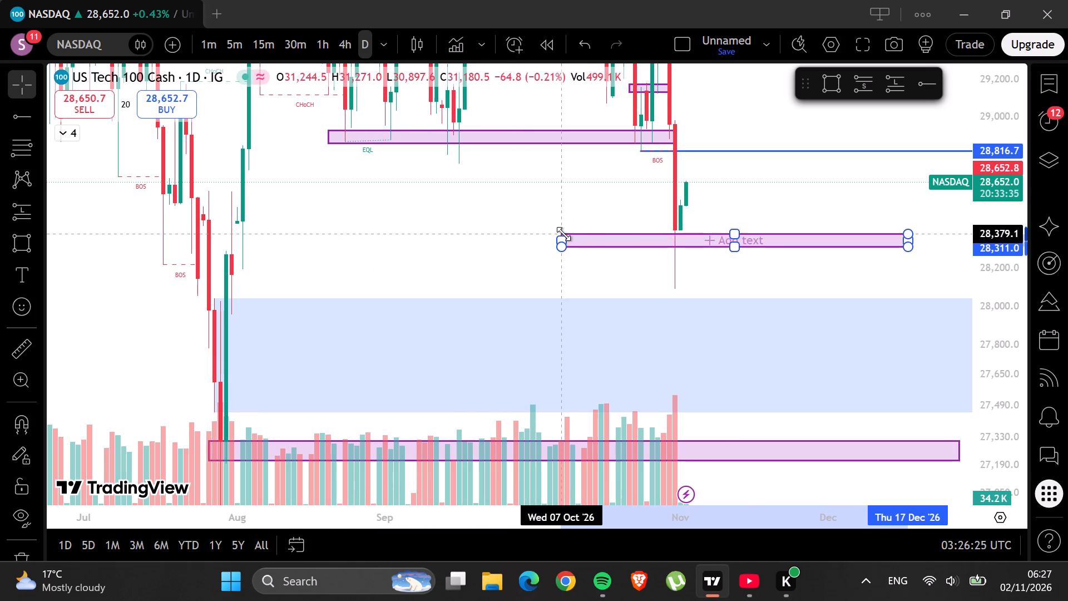
drag(563, 234, 614, 230)
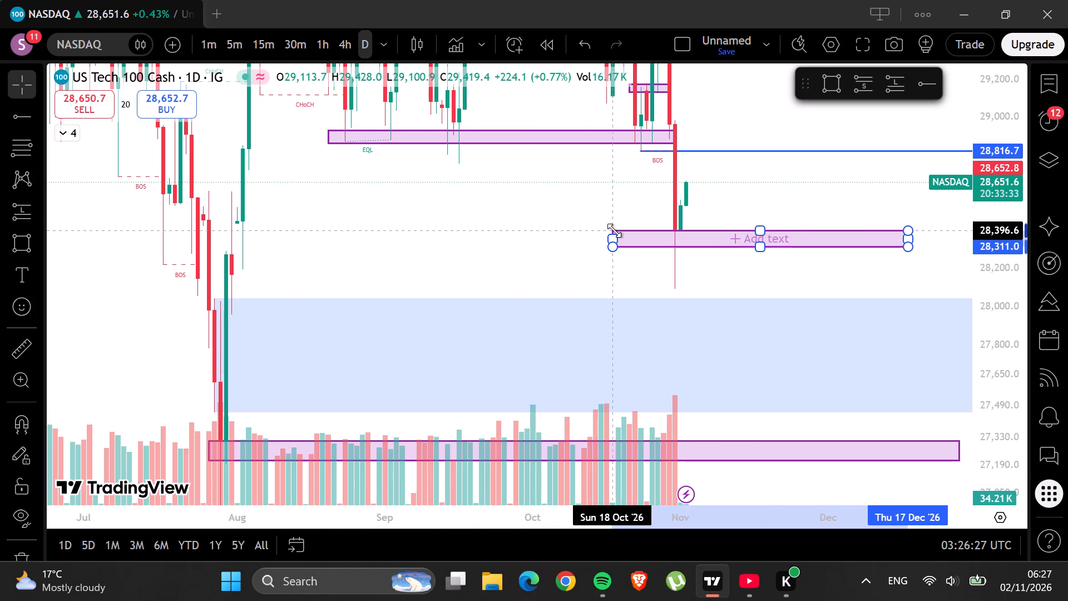
drag(614, 230, 616, 230)
click(619, 249)
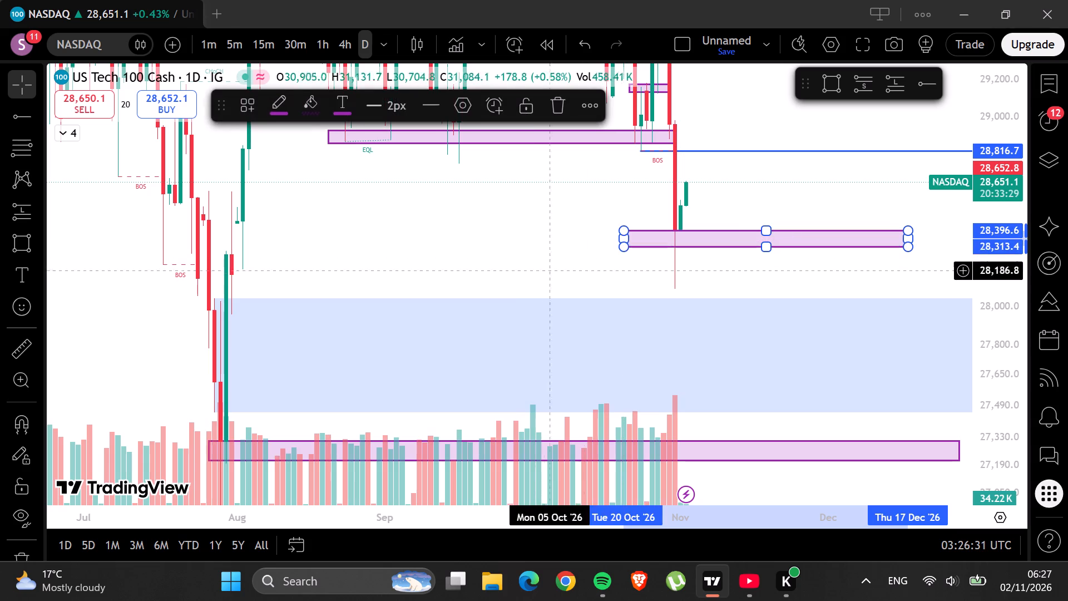
Examine the daily NASDAQ levels from the Strong Low and the zone near 27,250 up to the 28,816.7 ray.
drag(533, 277, 448, 243)
drag(446, 122, 476, 105)
drag(346, 216, 395, 159)
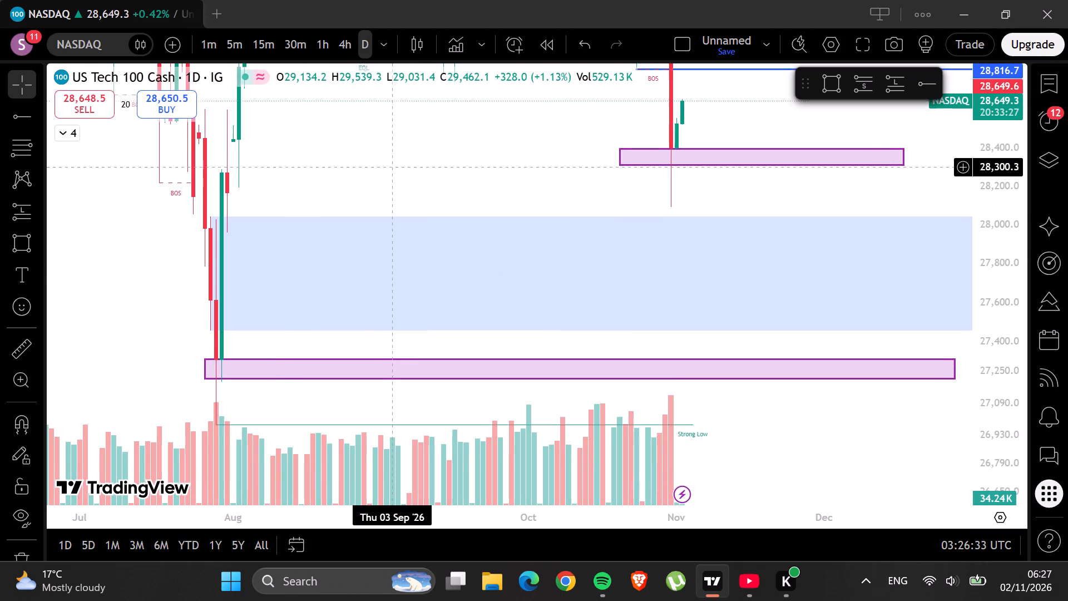
drag(395, 159, 395, 156)
scroll(985, 196, down, 7)
scroll(986, 196, up, 5)
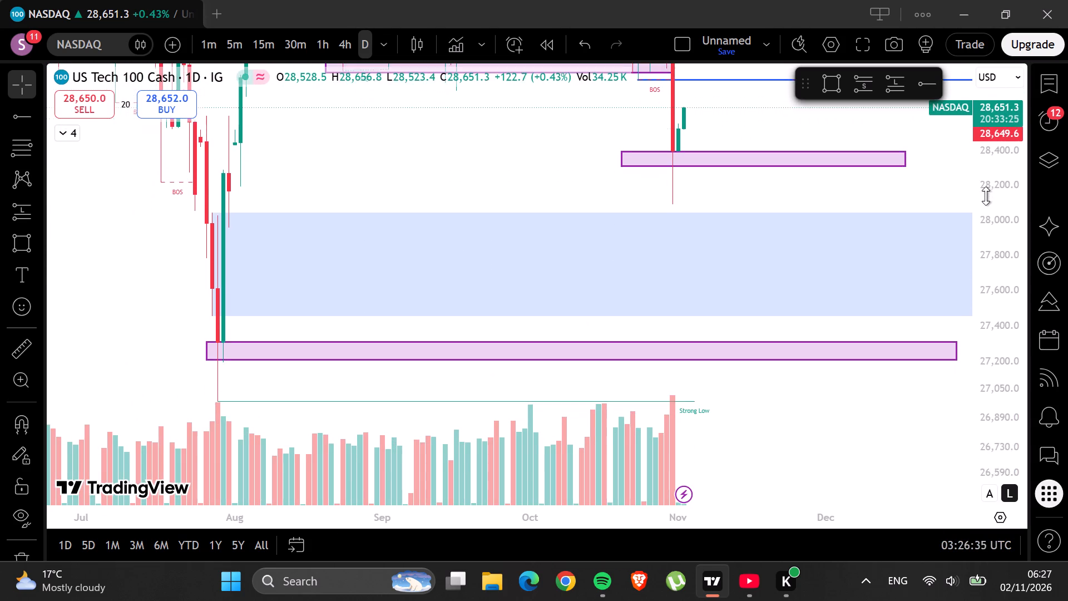
scroll(986, 196, down, 13)
drag(406, 207, 213, 243)
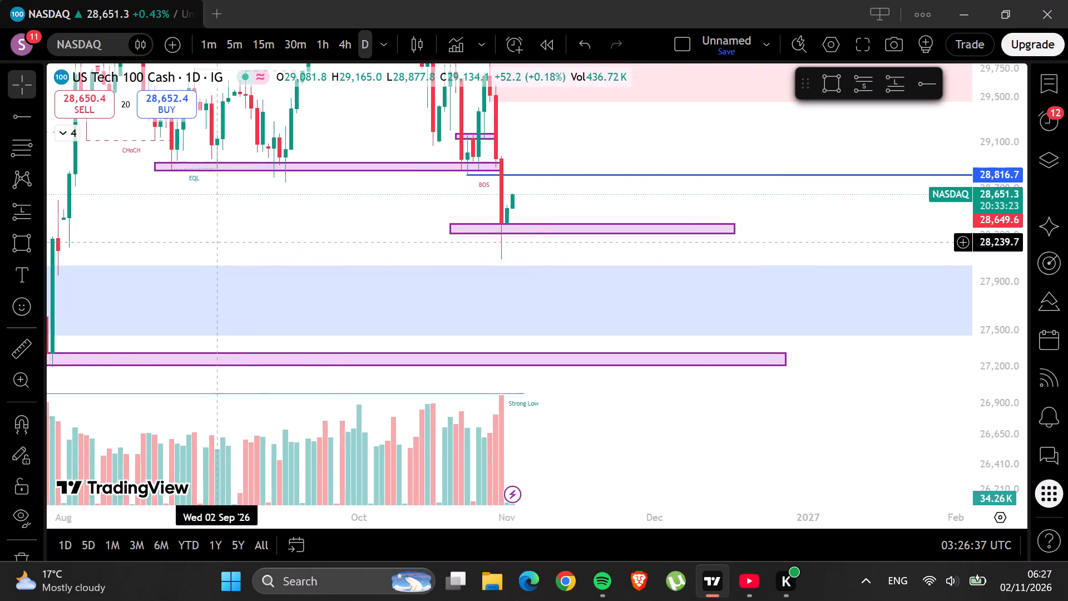
drag(213, 243, 188, 243)
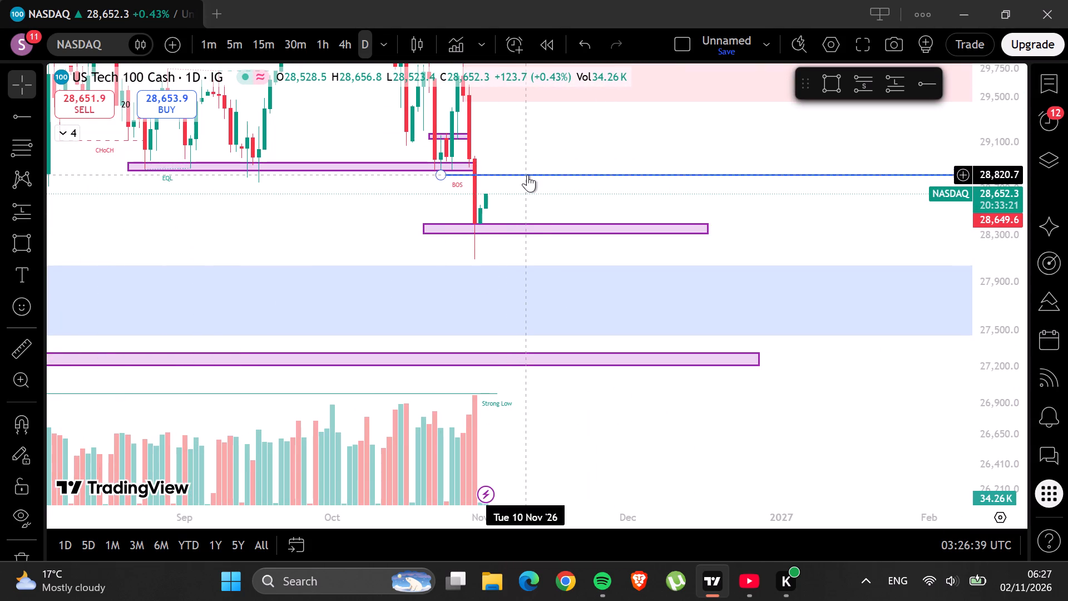
Delete the blue 28,816.7 ray and the small purple zone near 29,150 from the daily chart.
click(527, 175)
click(526, 110)
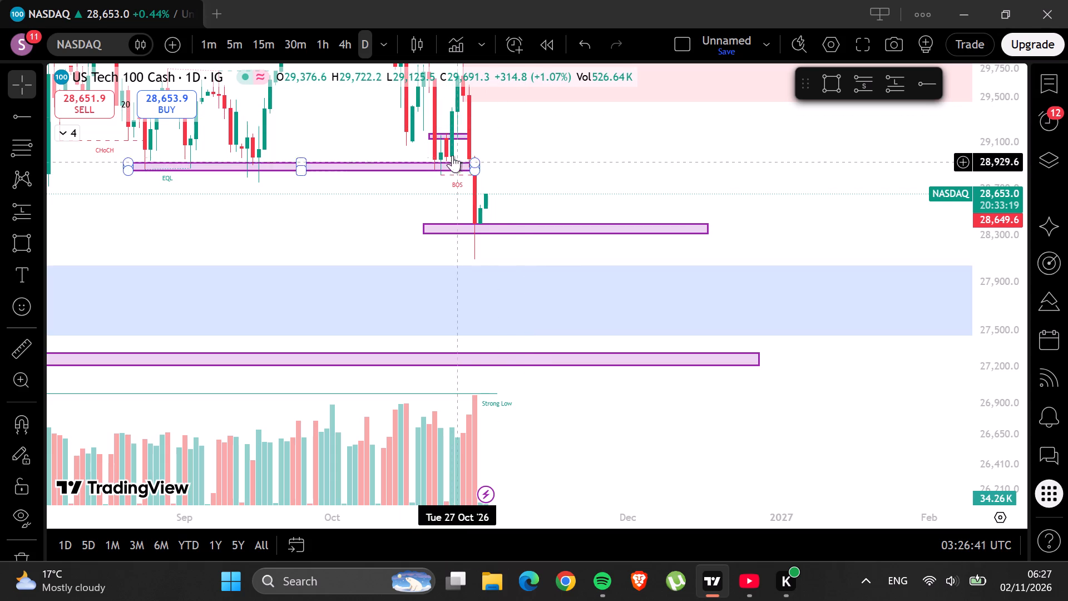
click(453, 132)
click(555, 115)
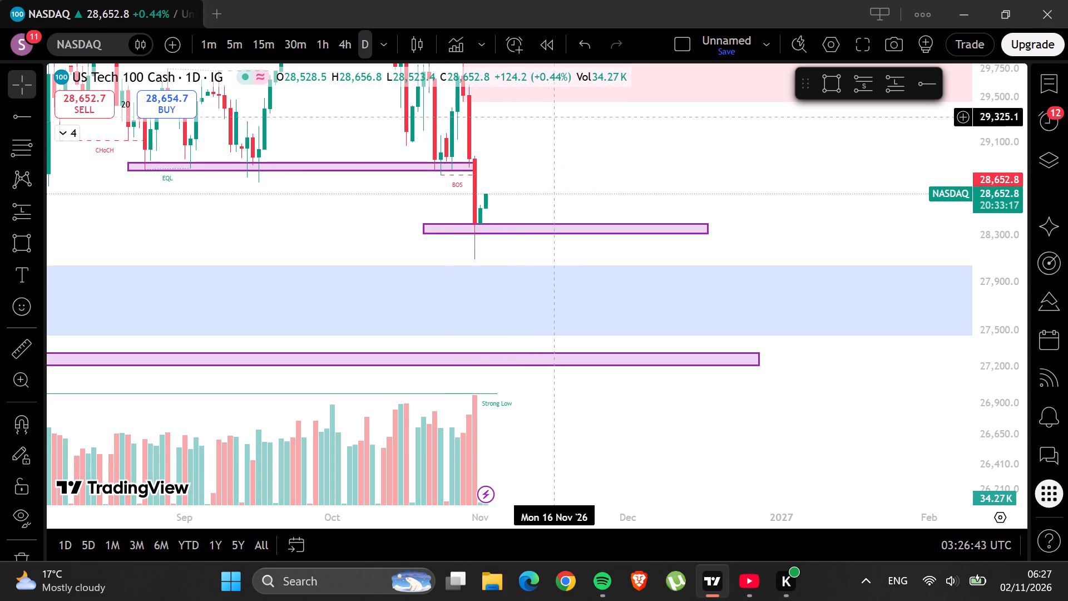
Extend the purple zone near 28,900 forward in time past the latest candle to about late November 2026.
drag(481, 168, 537, 169)
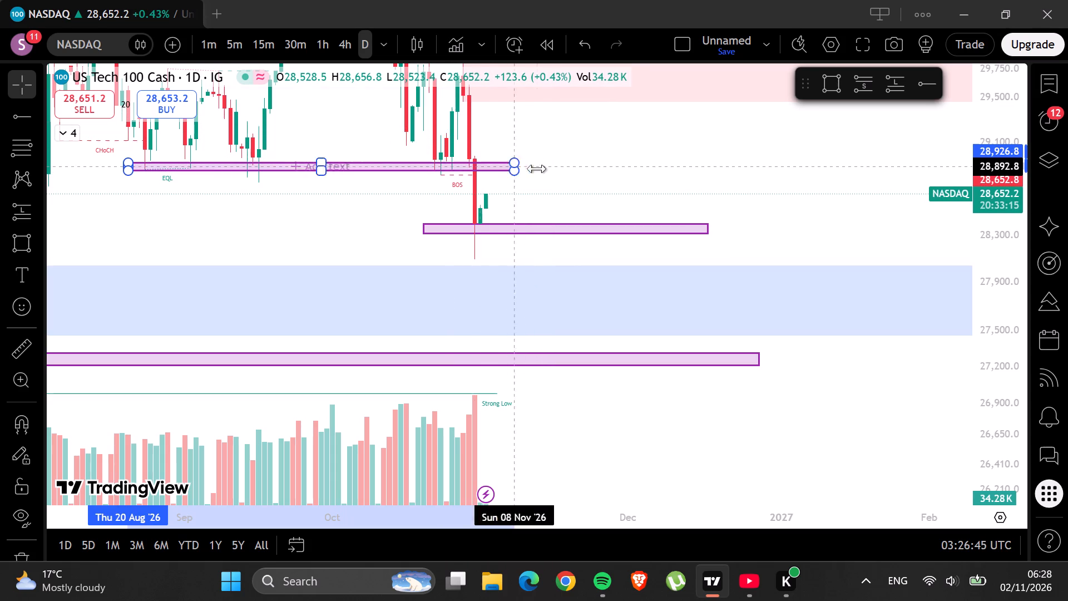
drag(537, 169, 602, 166)
Switch the NASDAQ chart to the 4-hour timeframe.
drag(602, 144, 760, 146)
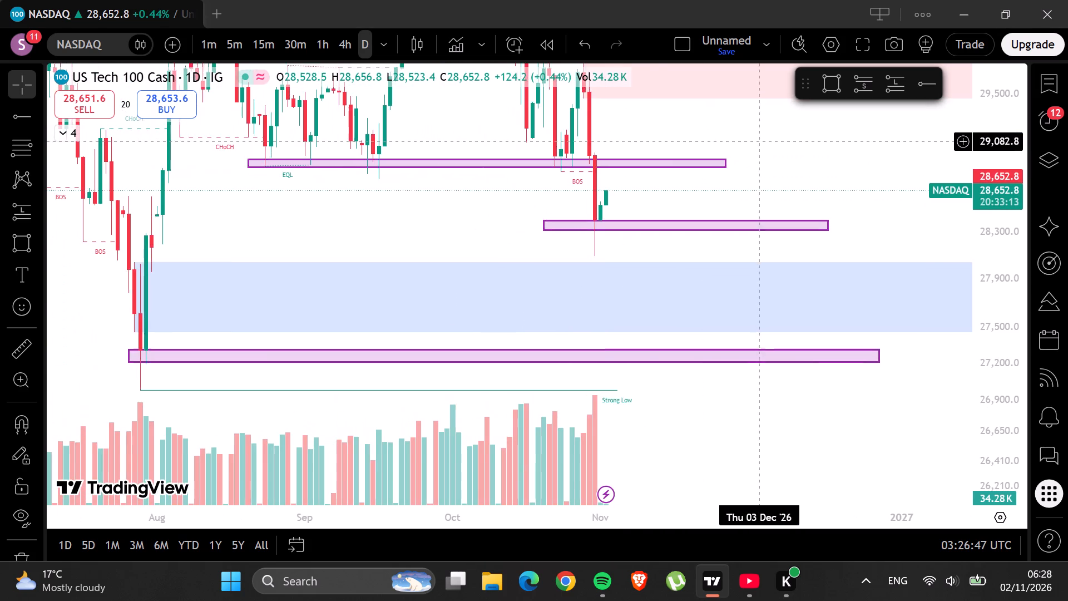
drag(760, 146, 776, 243)
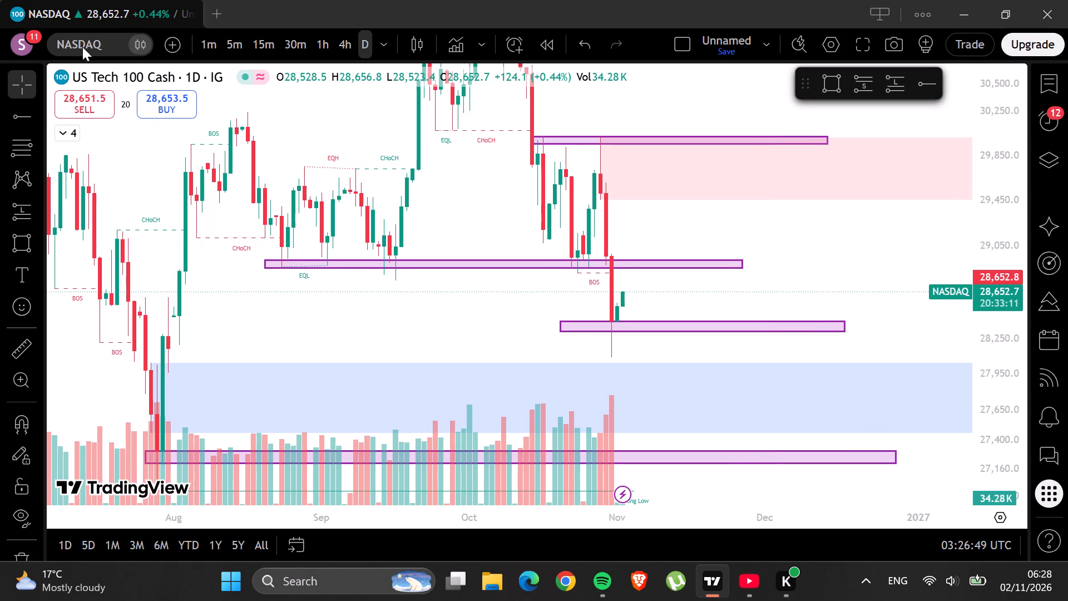
click(342, 40)
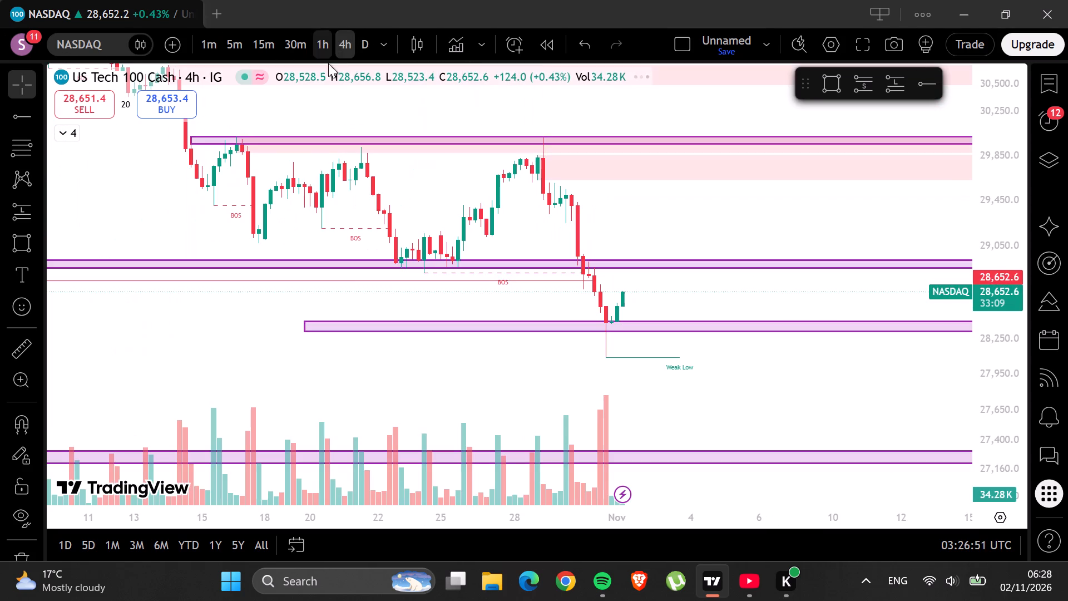
Examine the 4-hour NASDAQ structure from late July to November, back to the origin of the purple zone near 27,250.
scroll(383, 162, up, 6)
scroll(383, 162, down, 14)
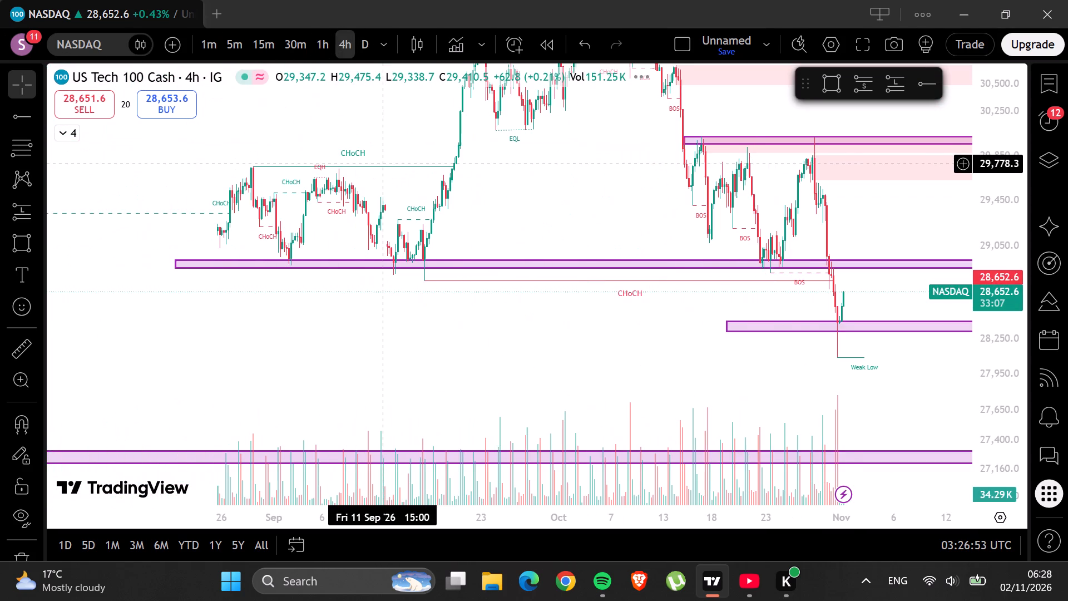
drag(397, 190, 421, 83)
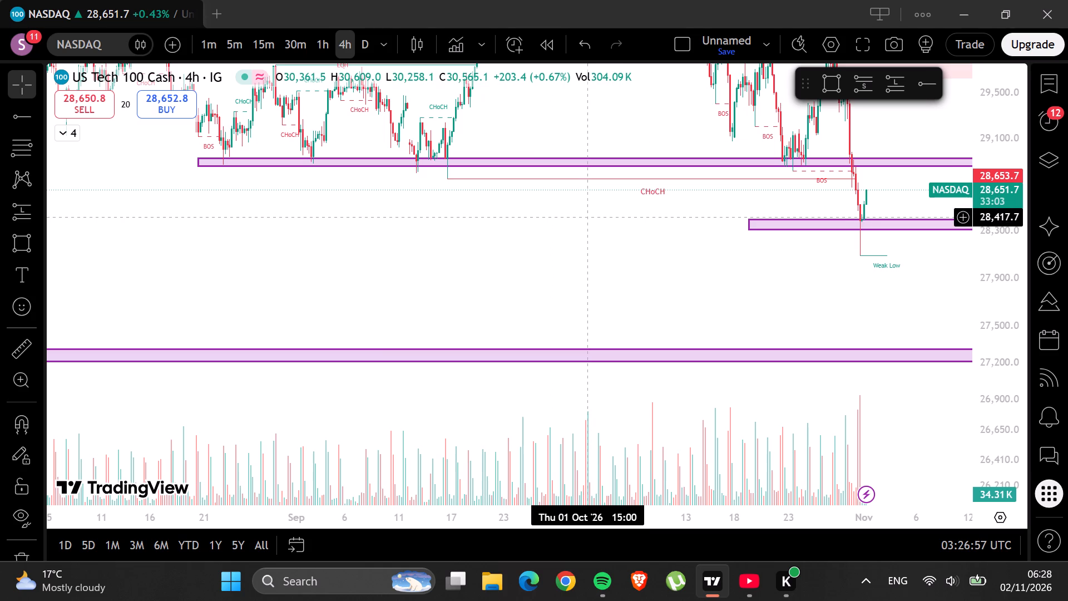
drag(436, 250, 782, 235)
scroll(620, 263, up, 6)
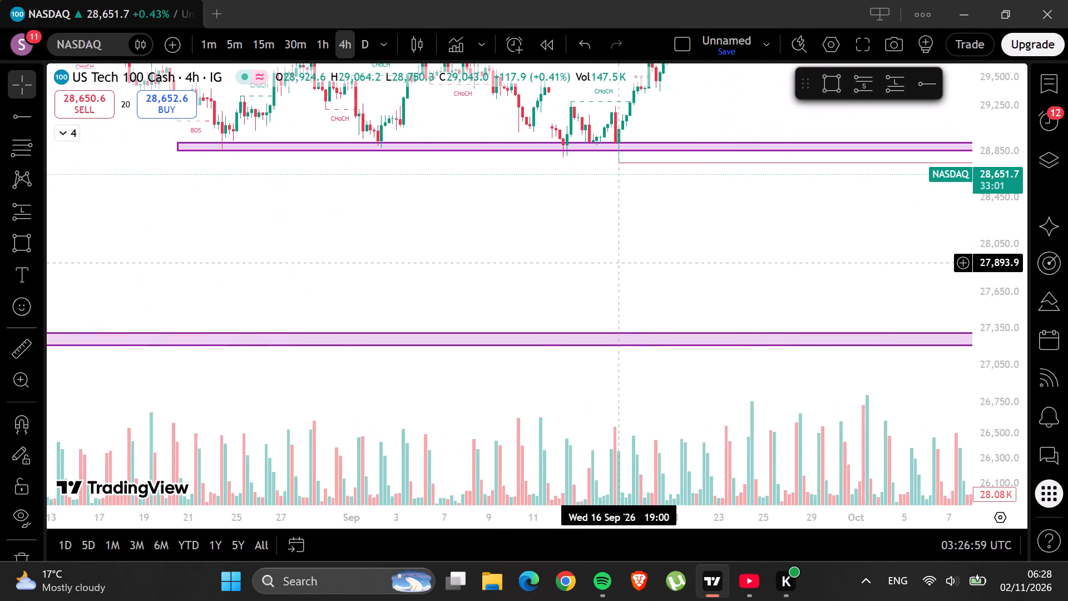
scroll(620, 263, down, 7)
drag(548, 255, 325, 191)
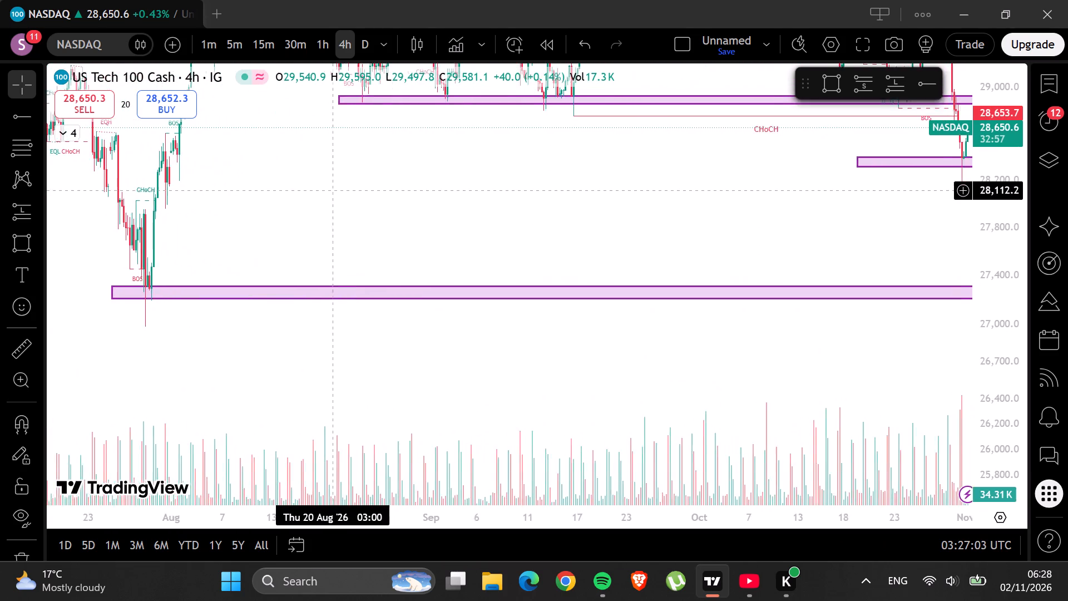
drag(325, 191, 247, 193)
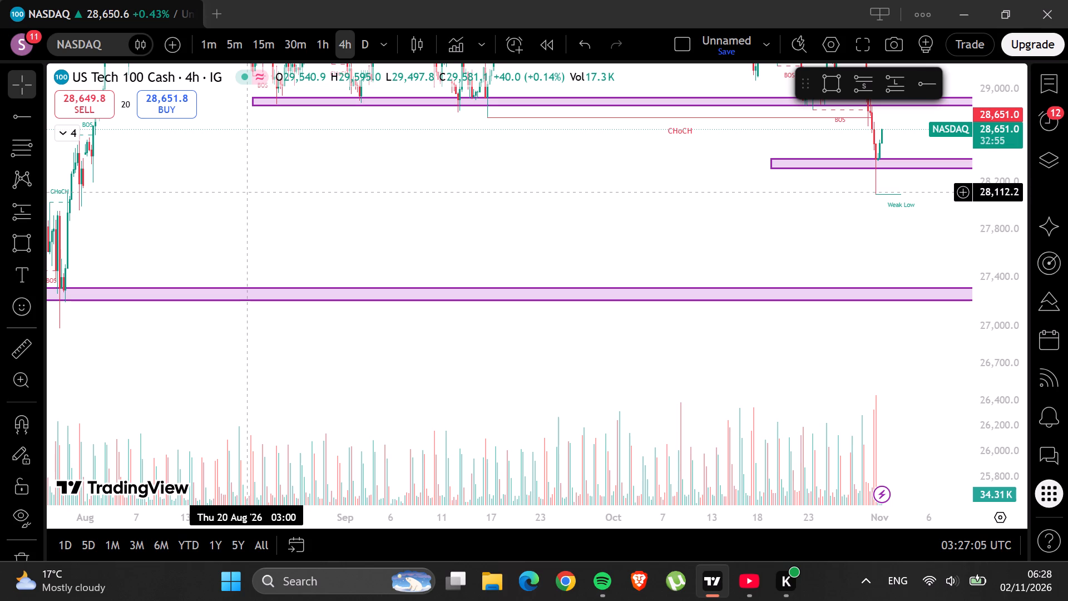
drag(247, 193, 354, 221)
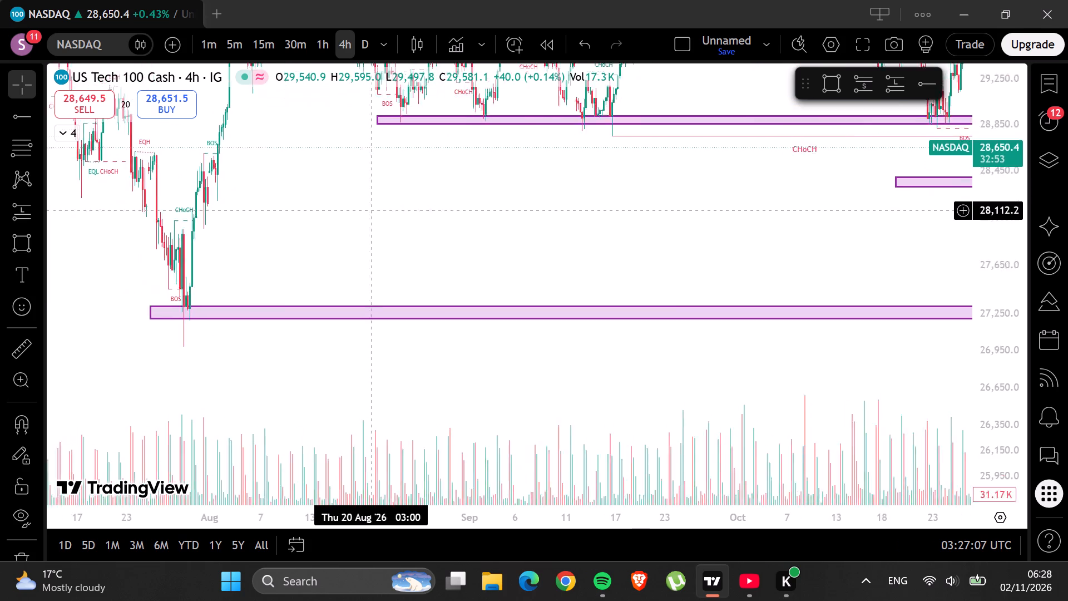
drag(354, 221, 238, 278)
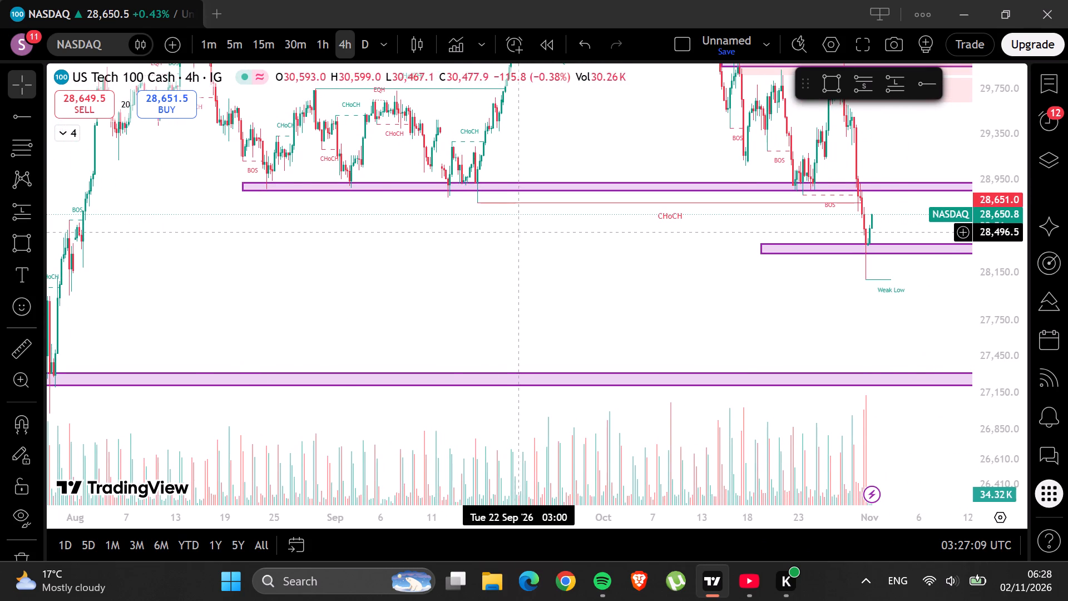
Examine the recent 4-hour NASDAQ price action around the purple zones near 28,900 and 28,350 and the Weak Low.
scroll(521, 233, down, 5)
scroll(521, 233, up, 13)
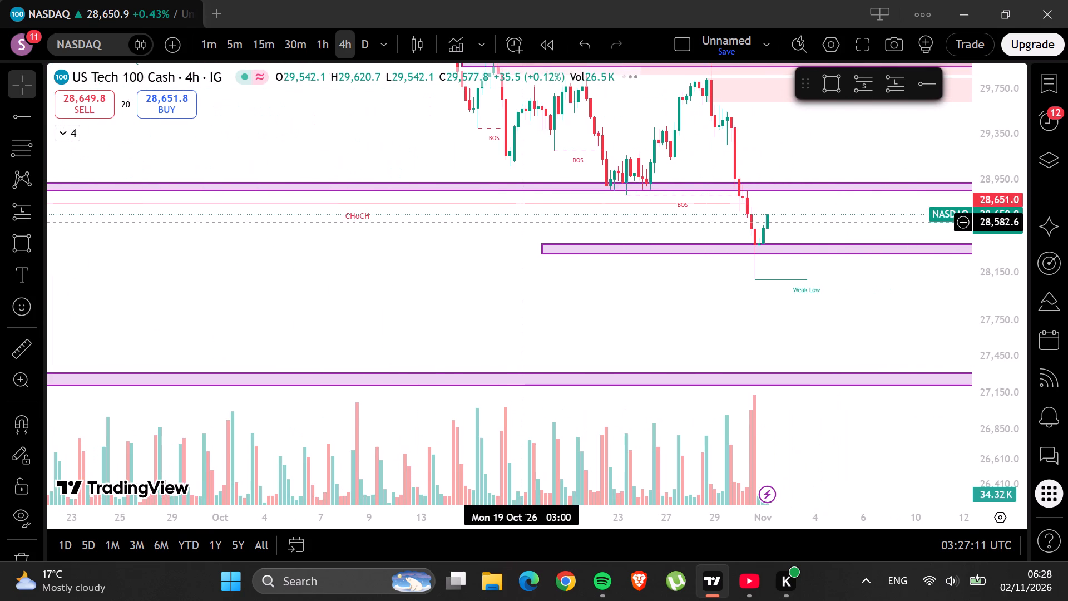
scroll(988, 217, down, 8)
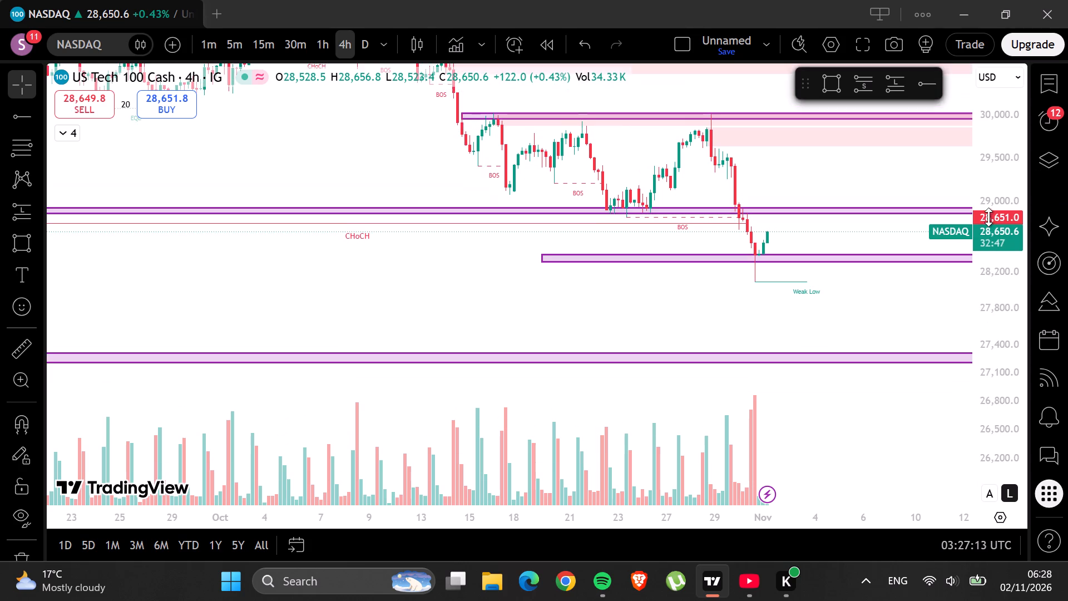
scroll(988, 217, up, 15)
scroll(993, 213, up, 8)
drag(884, 190, 597, 292)
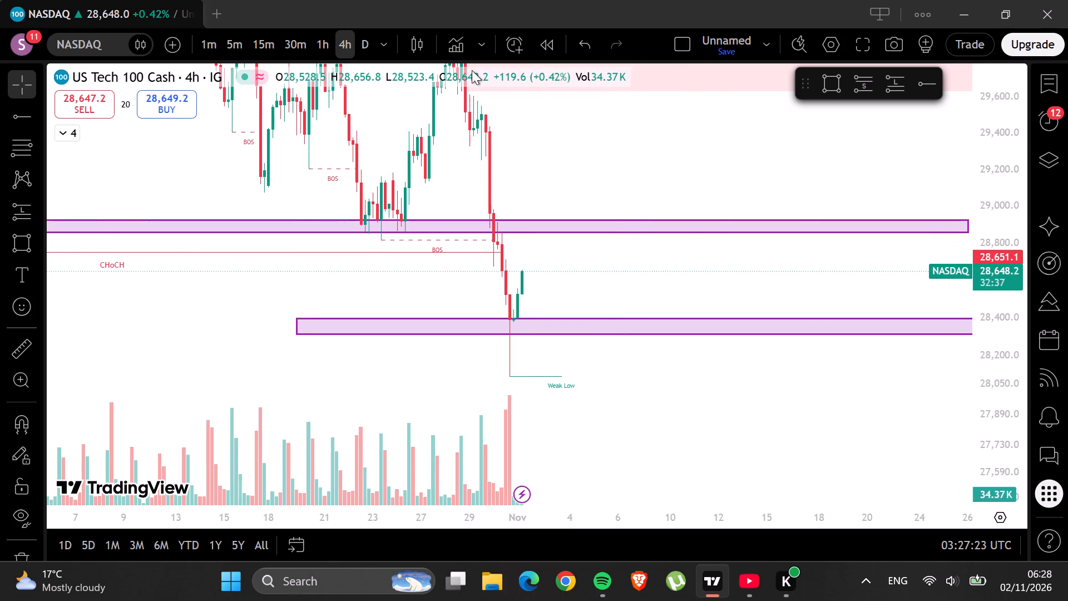
Switch the NASDAQ chart to the 1-hour timeframe.
click(324, 46)
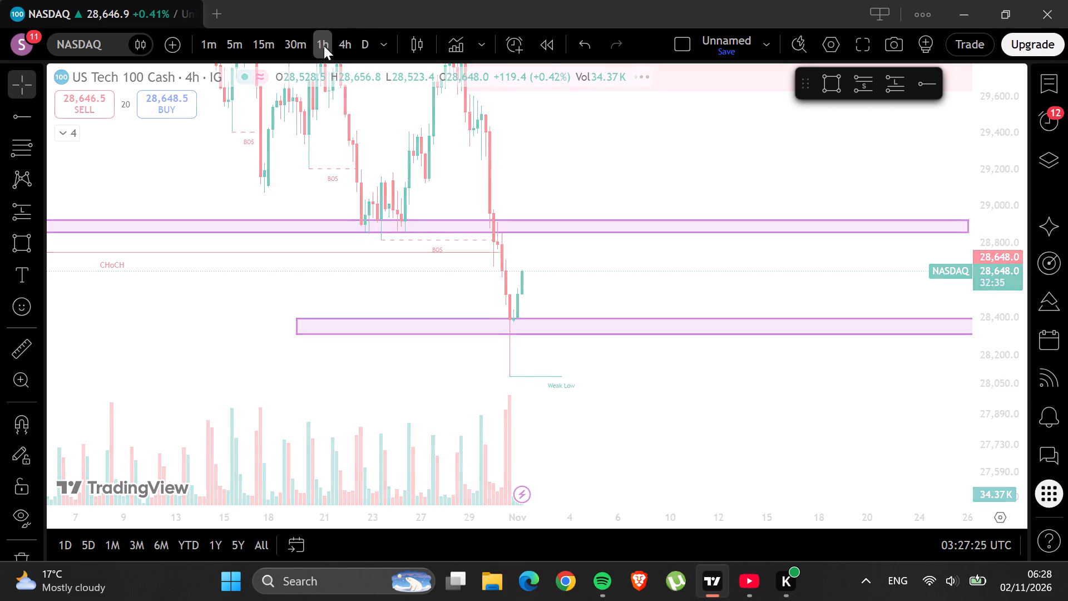
Examine the 1-hour NASDAQ chart from the purple zone near 27,250 up to the zones near 28,350 and 28,900.
scroll(484, 292, up, 4)
scroll(484, 292, down, 7)
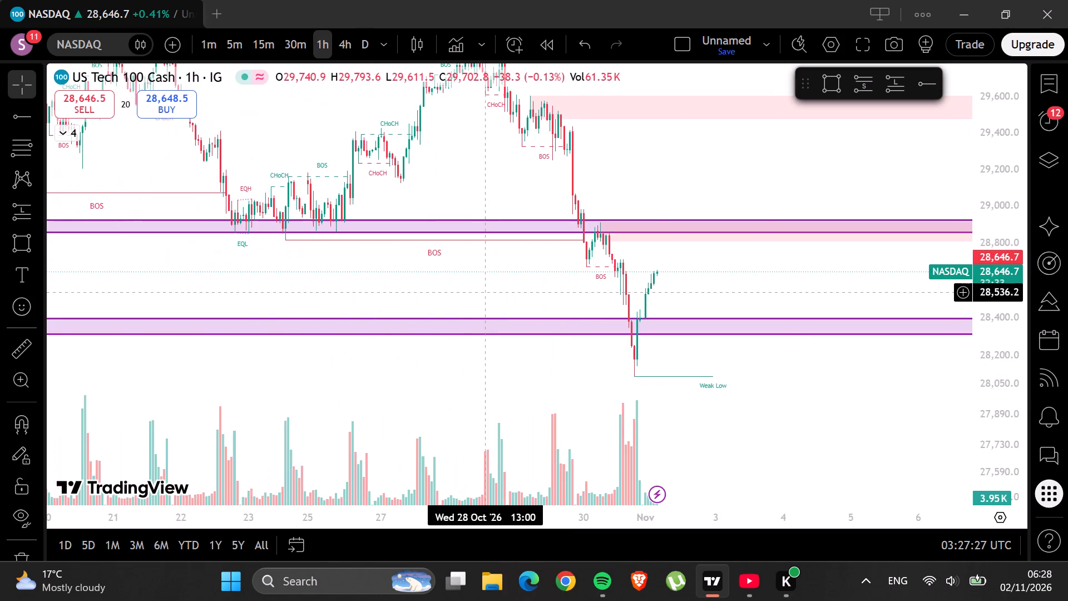
scroll(484, 292, down, 6)
drag(484, 292, 491, 0)
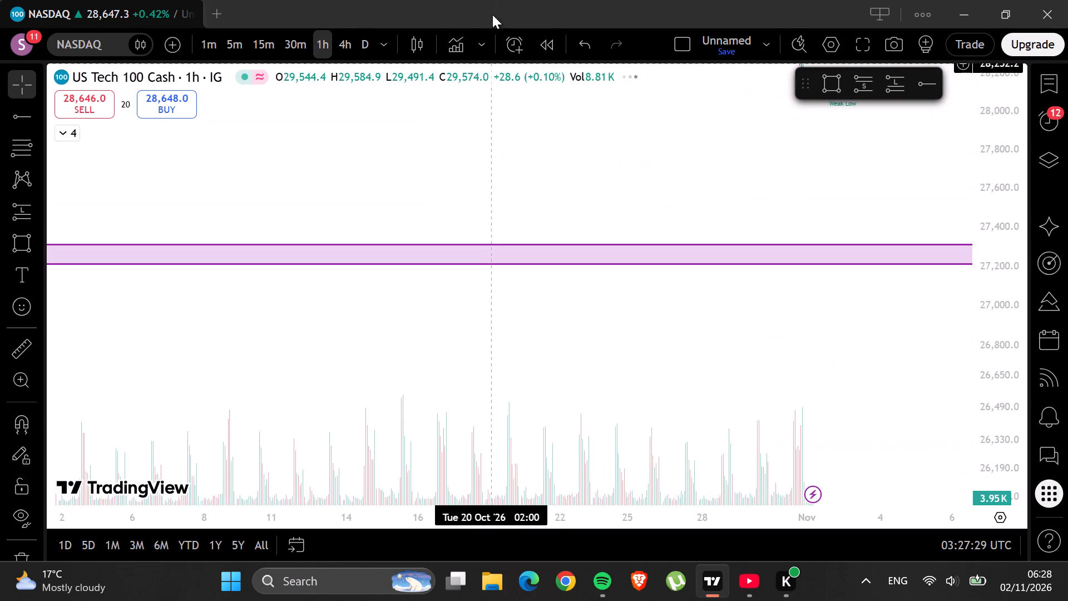
scroll(499, 207, down, 3)
scroll(499, 207, up, 5)
drag(507, 168, 551, 337)
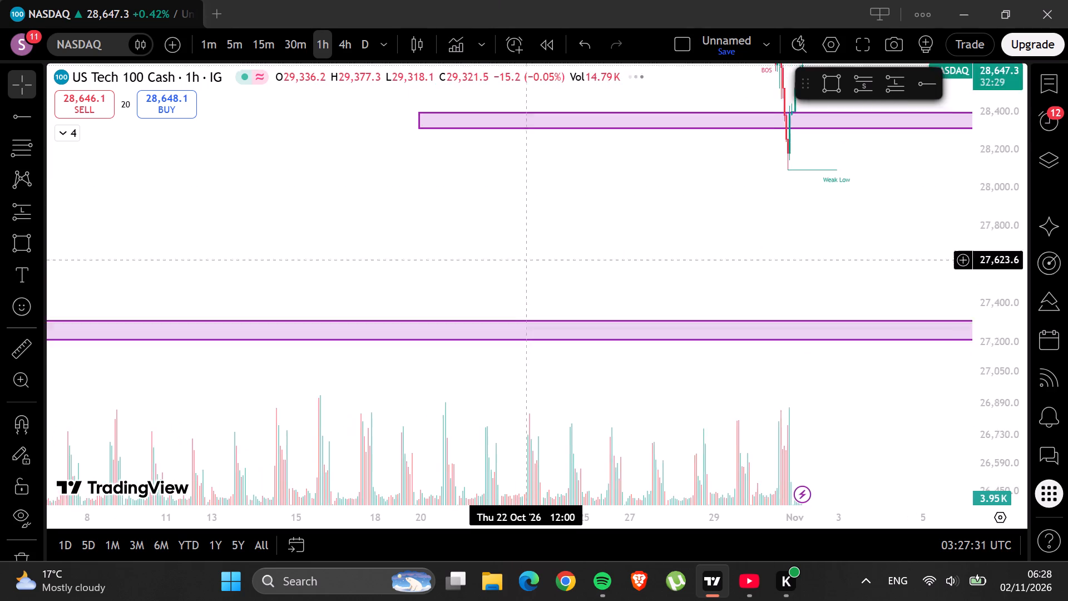
drag(551, 337, 570, 456)
scroll(570, 456, up, 7)
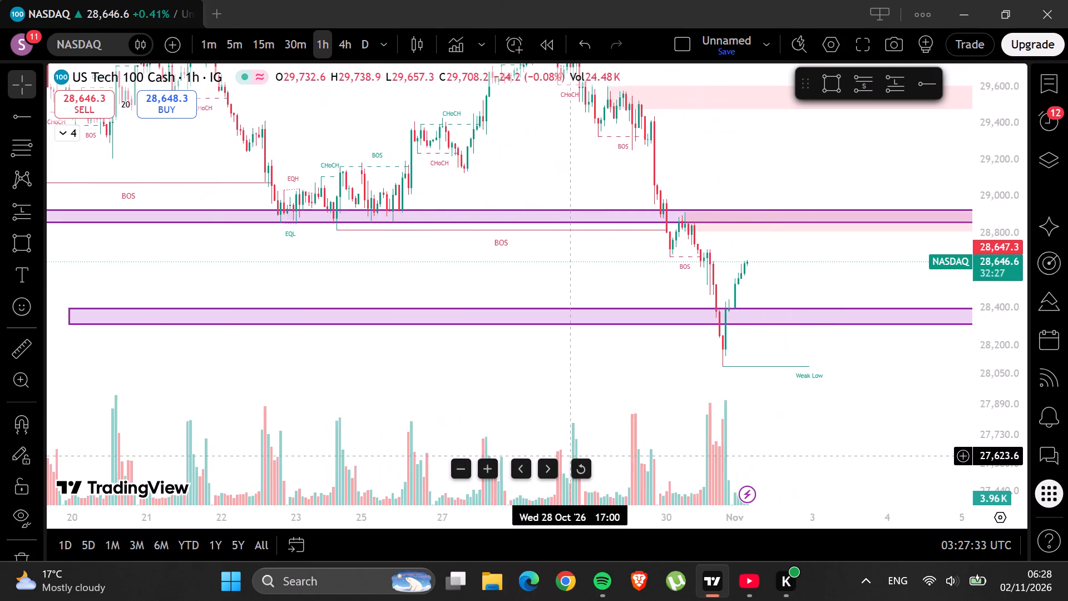
Move the purple zone near 28,350 down to the Weak Low, with its upper edge at about 28,171.
drag(562, 423, 714, 294)
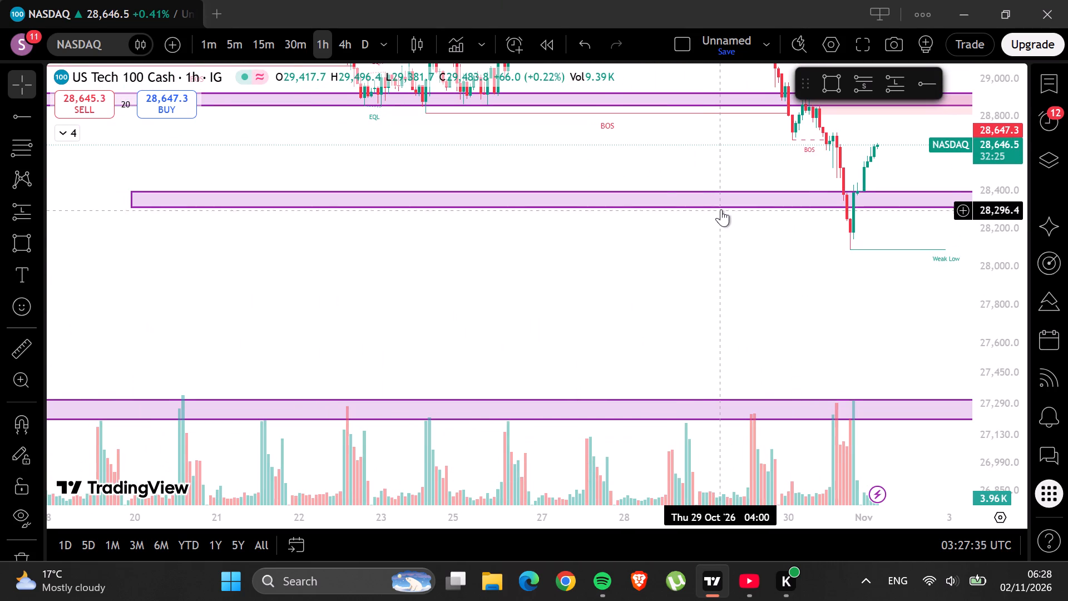
drag(721, 209, 721, 248)
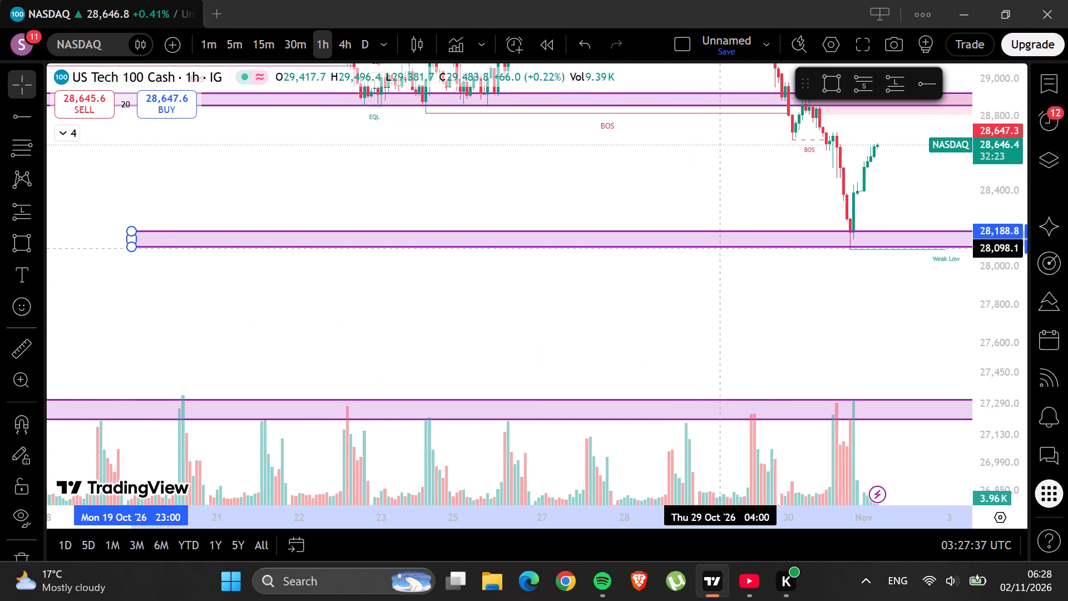
drag(721, 248, 721, 252)
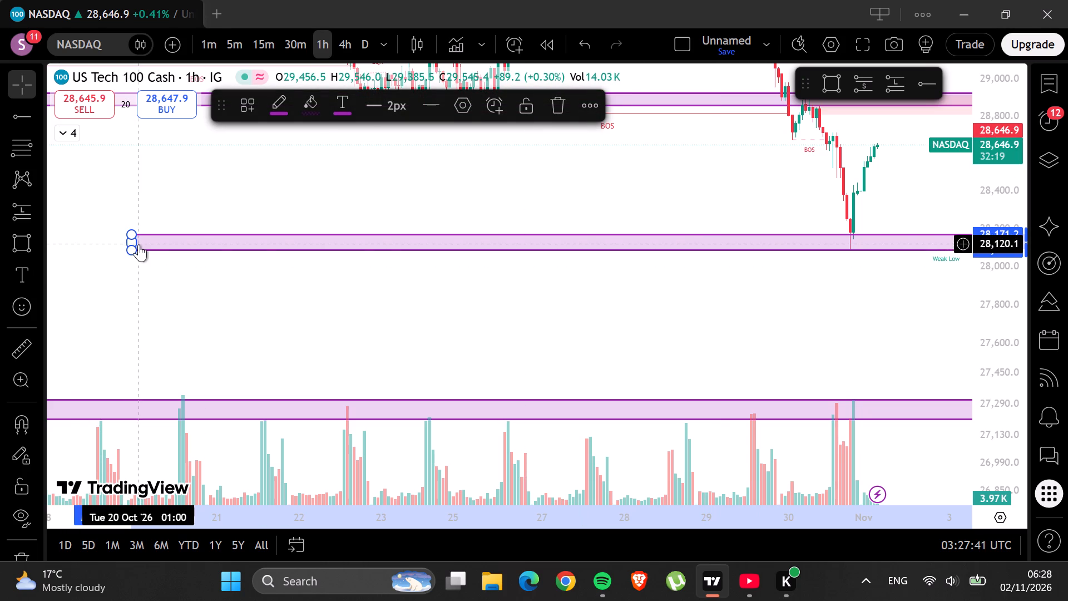
Shorten the purple zone at the Weak Low so that it starts on about 29 October 2026.
drag(128, 241, 709, 227)
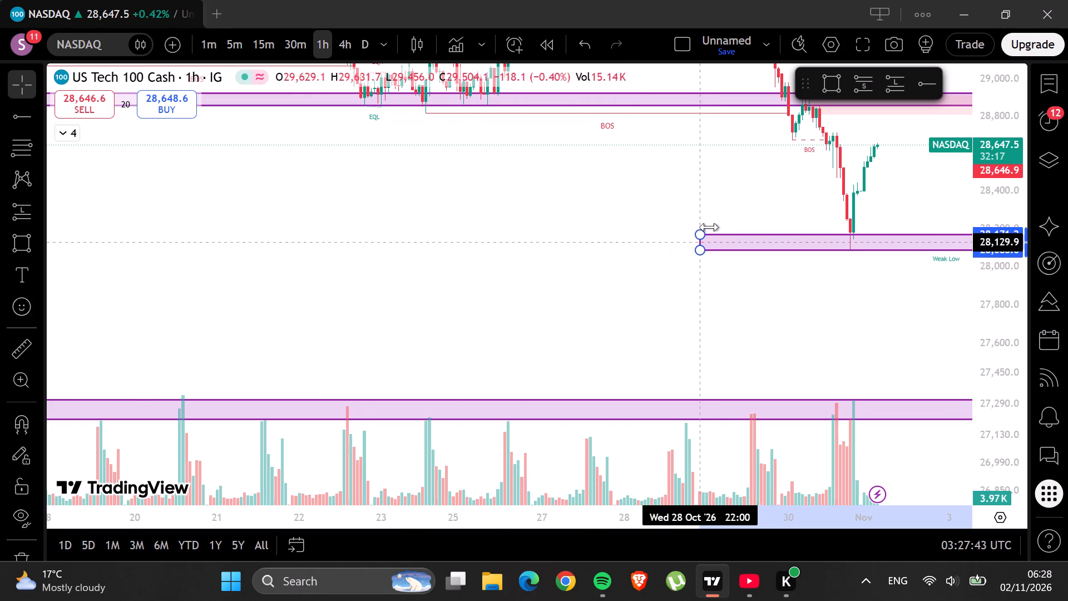
drag(709, 227, 740, 224)
Examine how far the purple zones extend past the latest candle on the 1-hour chart, through late November 2026.
drag(739, 201, 29, 210)
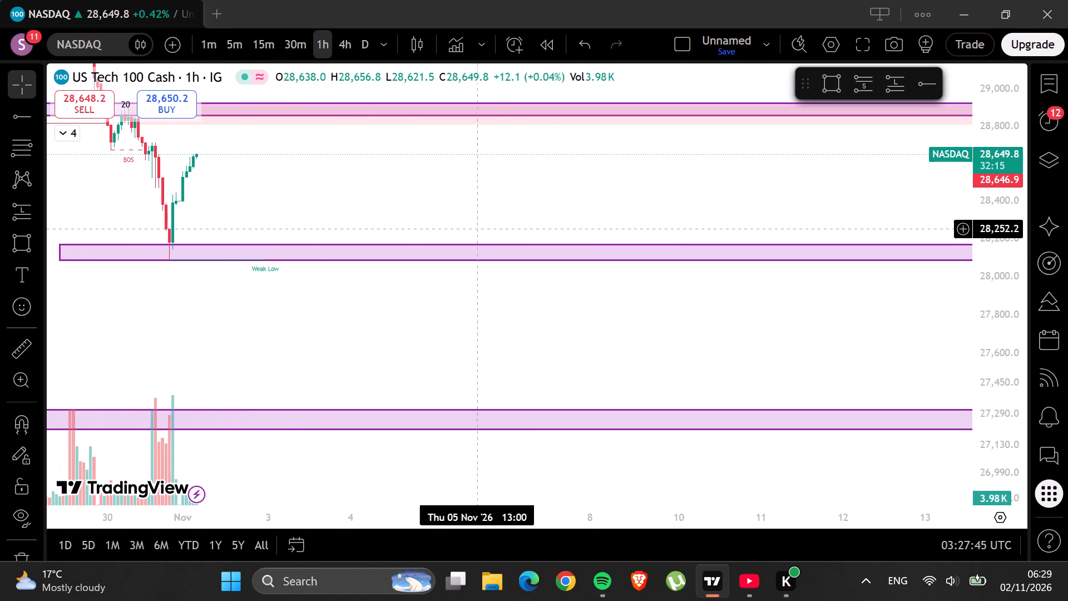
drag(532, 206, 39, 188)
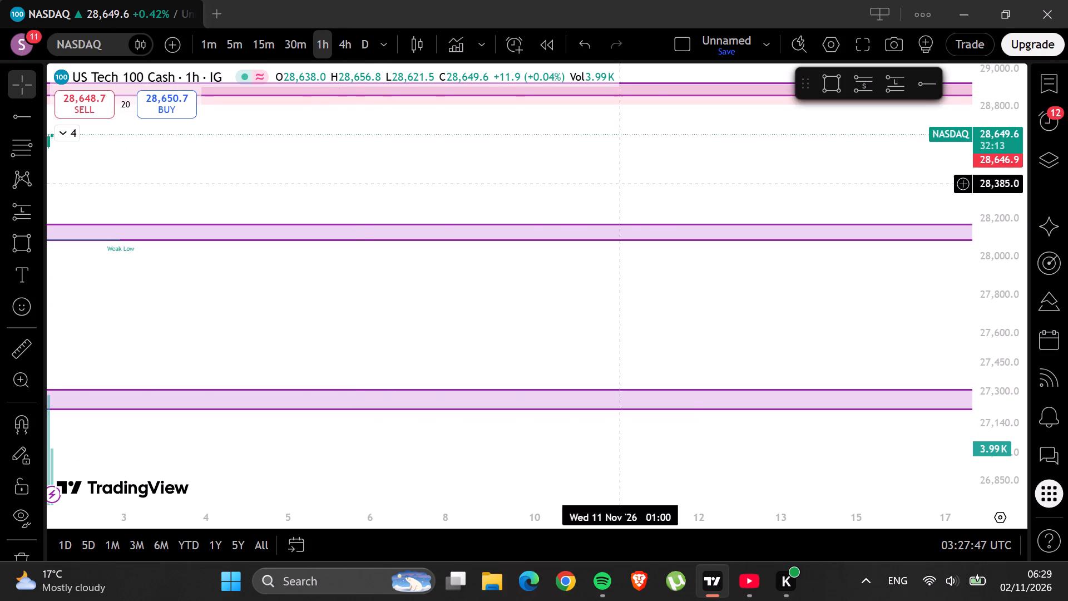
drag(697, 172, 7, 209)
drag(192, 208, 197, 208)
scroll(199, 217, up, 7)
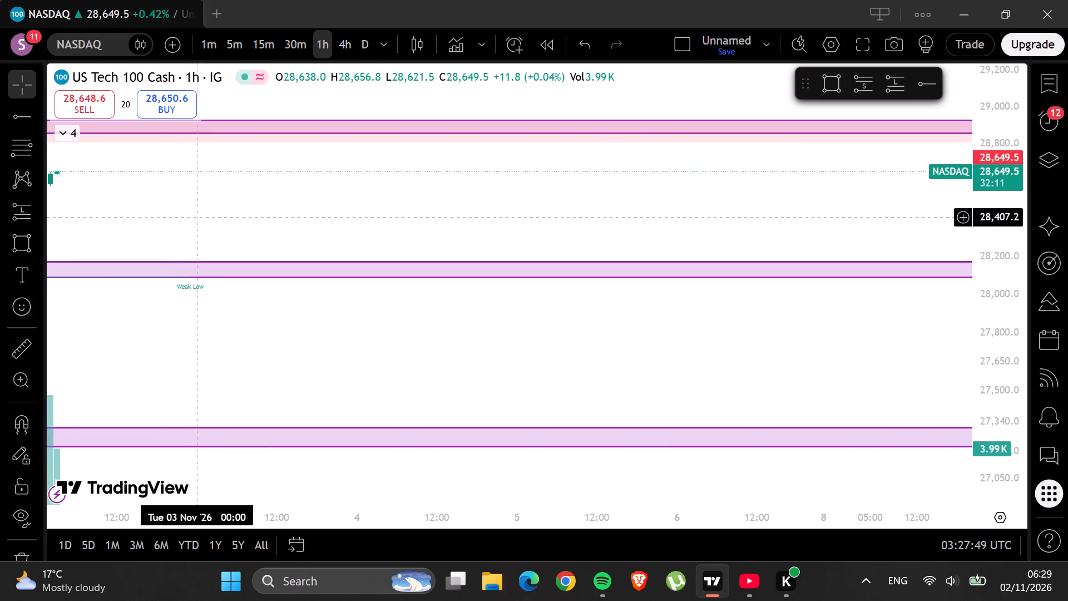
scroll(199, 217, up, 13)
scroll(199, 217, down, 18)
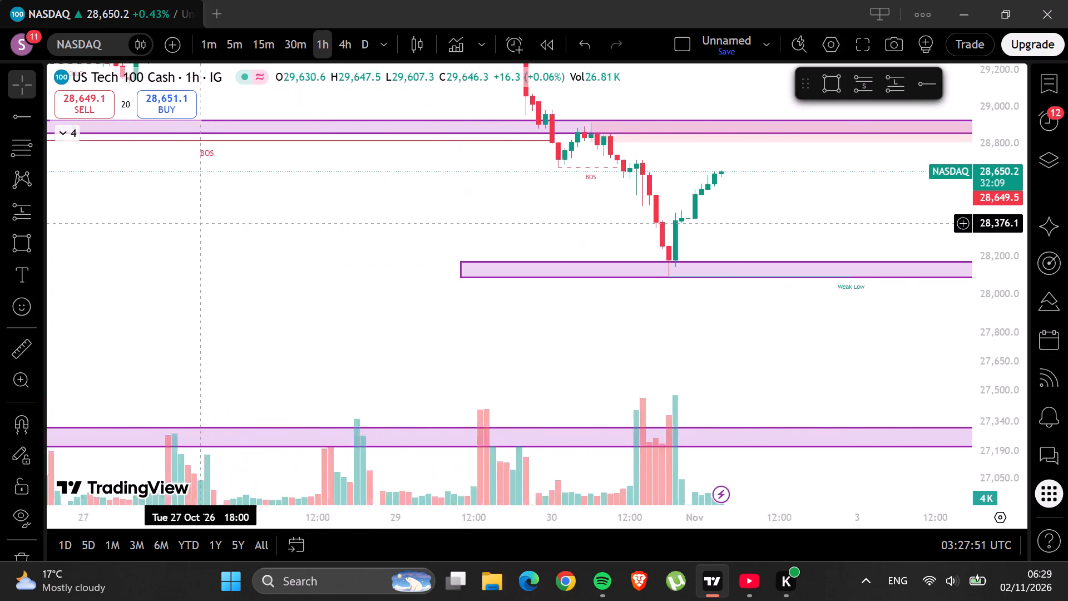
scroll(199, 223, down, 11)
drag(385, 213, 0, 259)
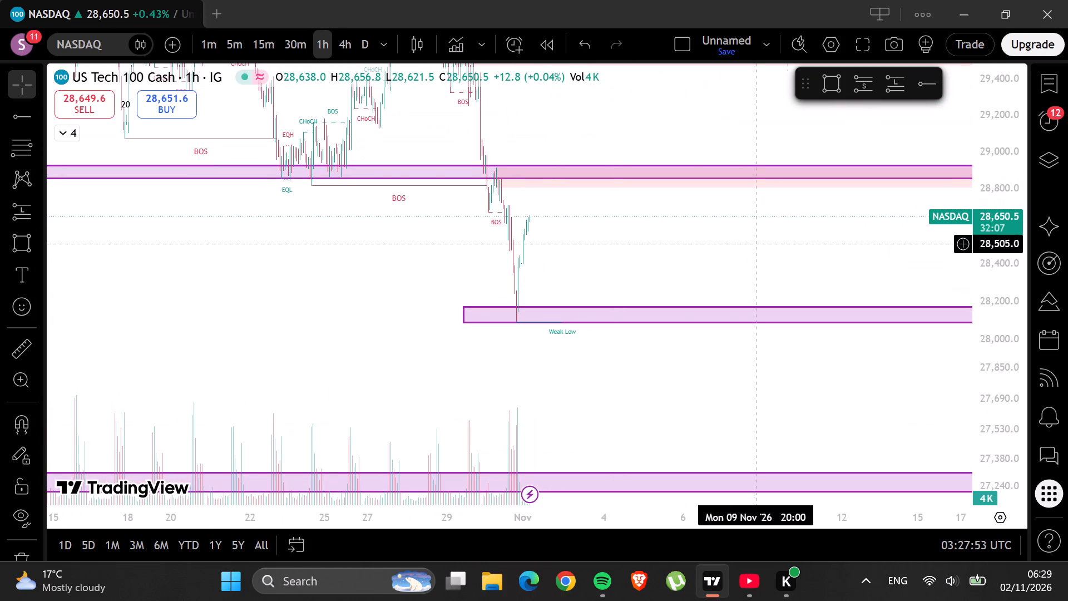
drag(900, 245, 98, 226)
drag(846, 220, 797, 225)
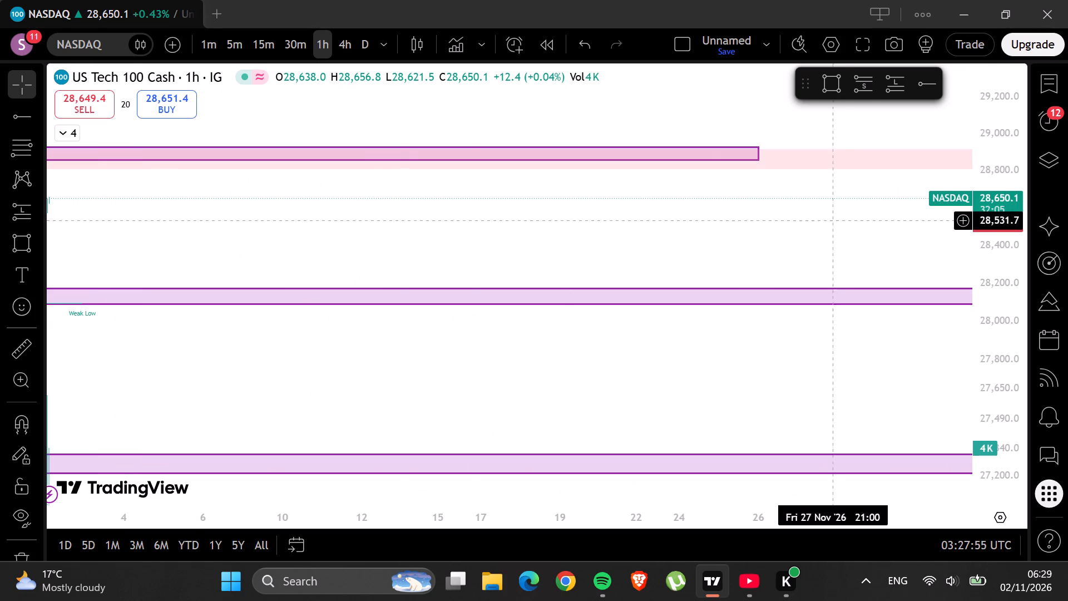
drag(797, 225, 880, 194)
drag(268, 214, 773, 197)
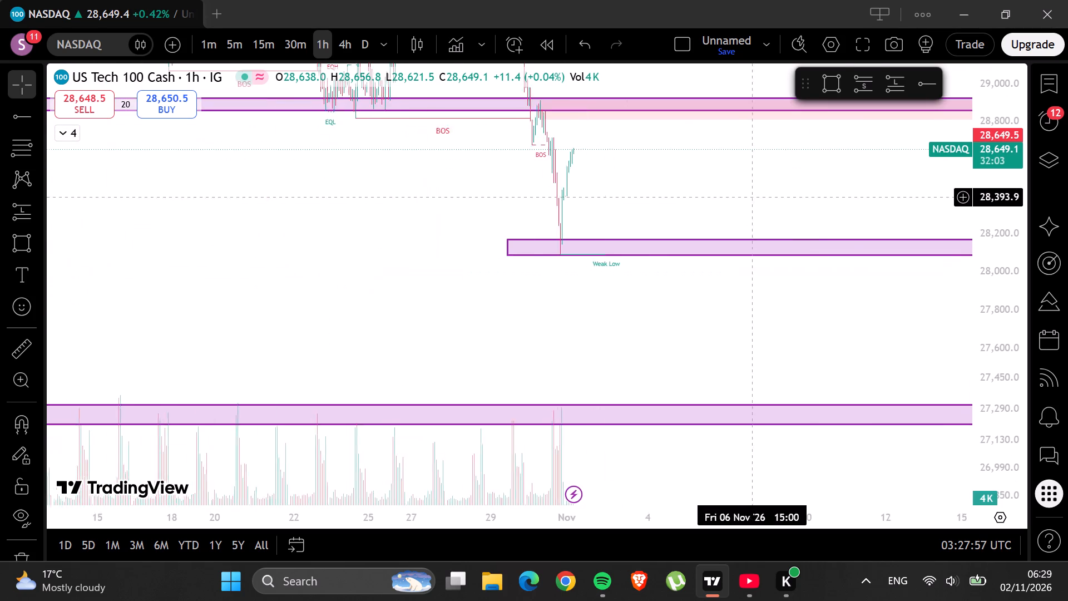
drag(773, 197, 810, 197)
click(819, 196)
scroll(696, 227, up, 9)
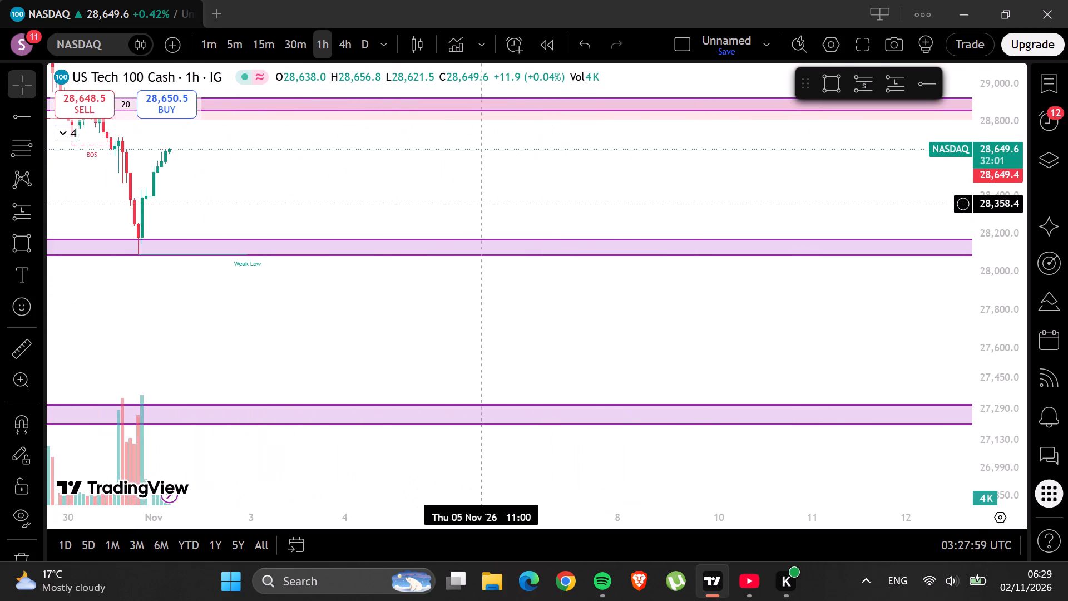
drag(479, 204, 854, 227)
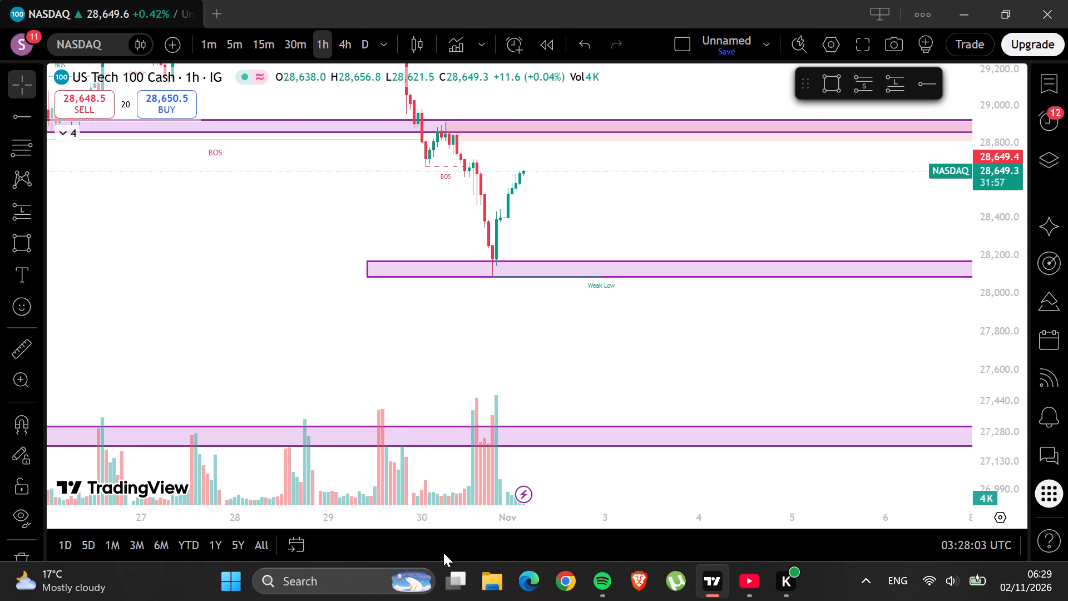
Switch to Spotify, resume playing No Frauds from Liked Songs, and return to the NASDAQ chart.
click(604, 574)
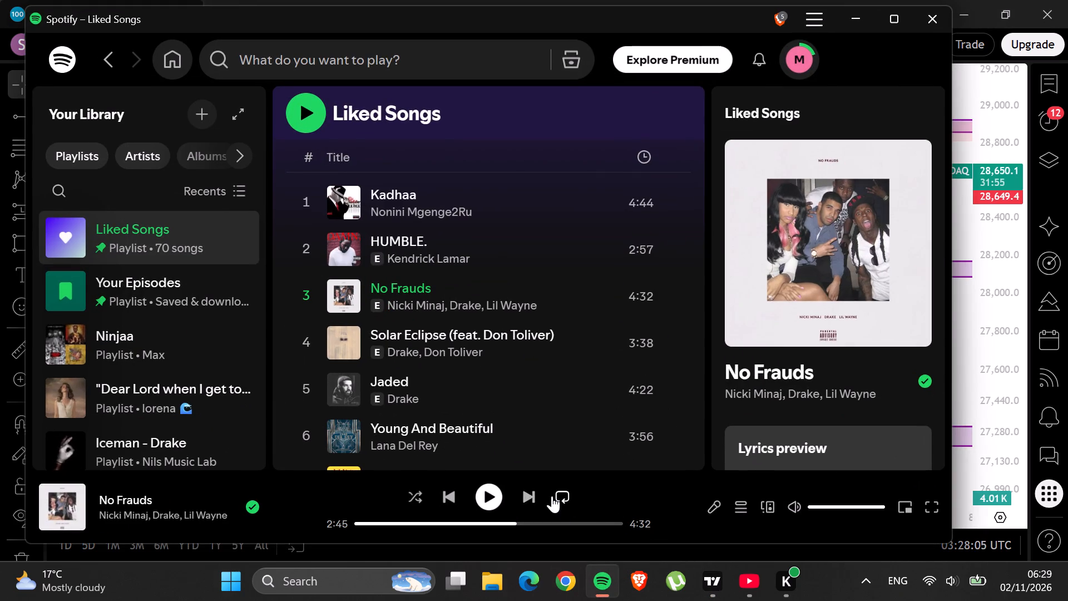
click(499, 496)
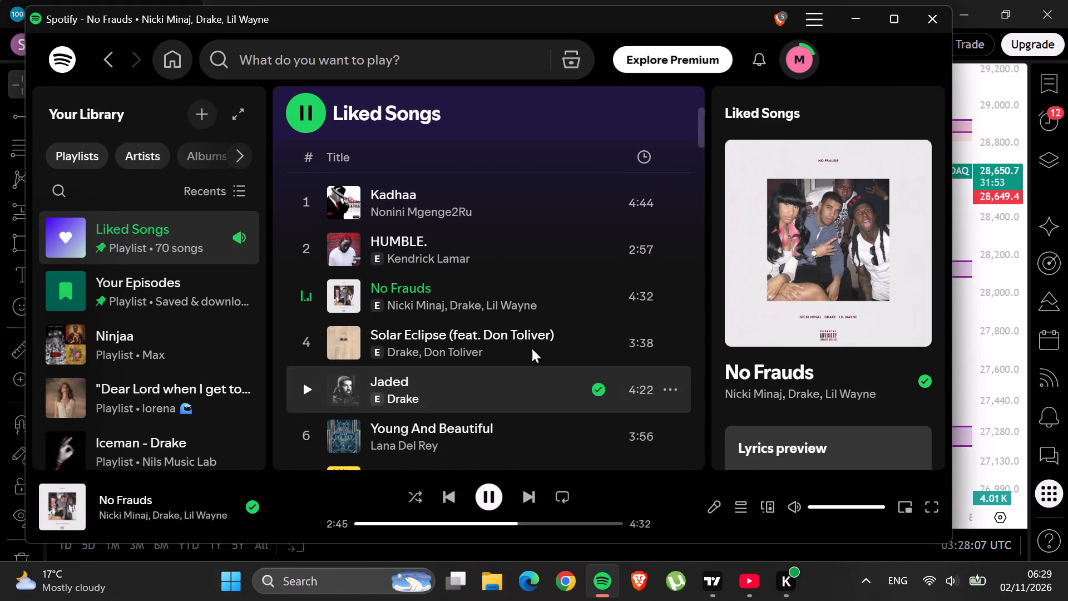
click(866, 15)
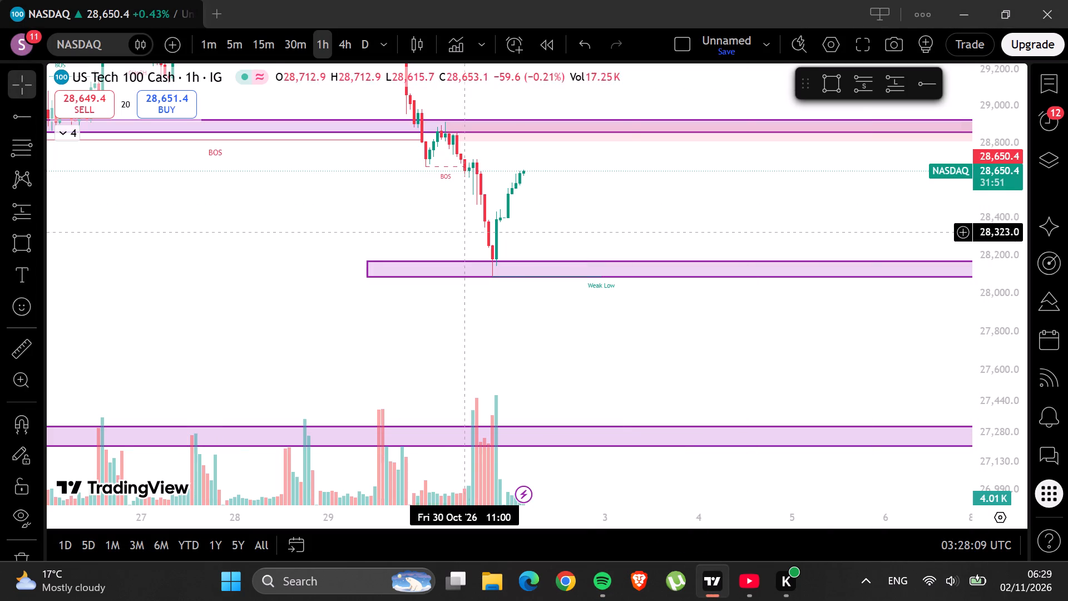
Review the recent 1-hour NASDAQ swings around the Weak Low zone and switch the chart to the 30-minute timeframe.
drag(528, 209, 736, 322)
scroll(716, 301, up, 5)
scroll(716, 301, down, 9)
drag(582, 346, 539, 321)
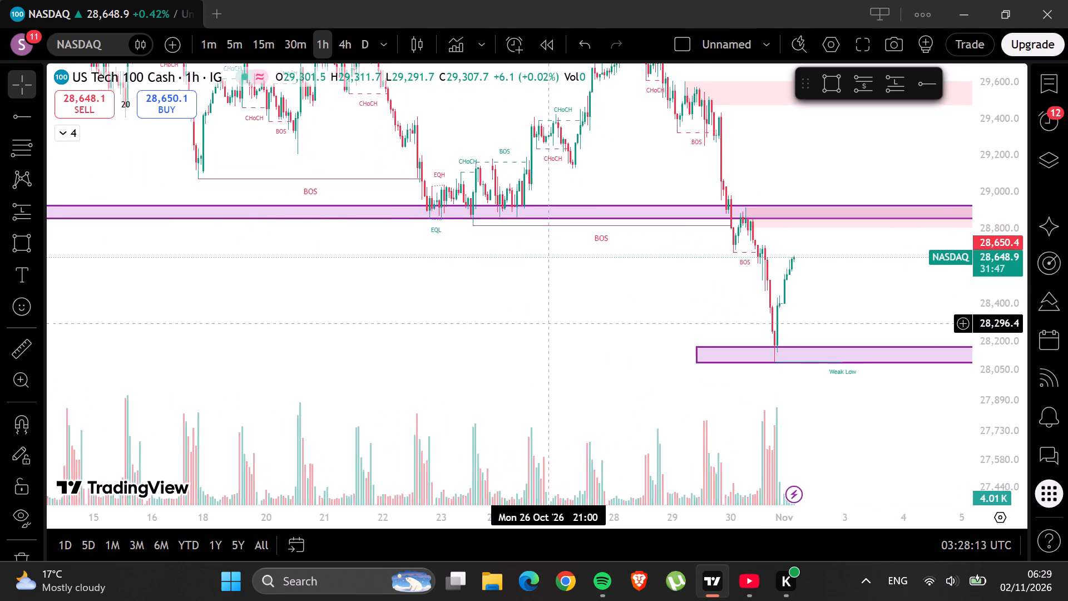
drag(539, 321, 522, 311)
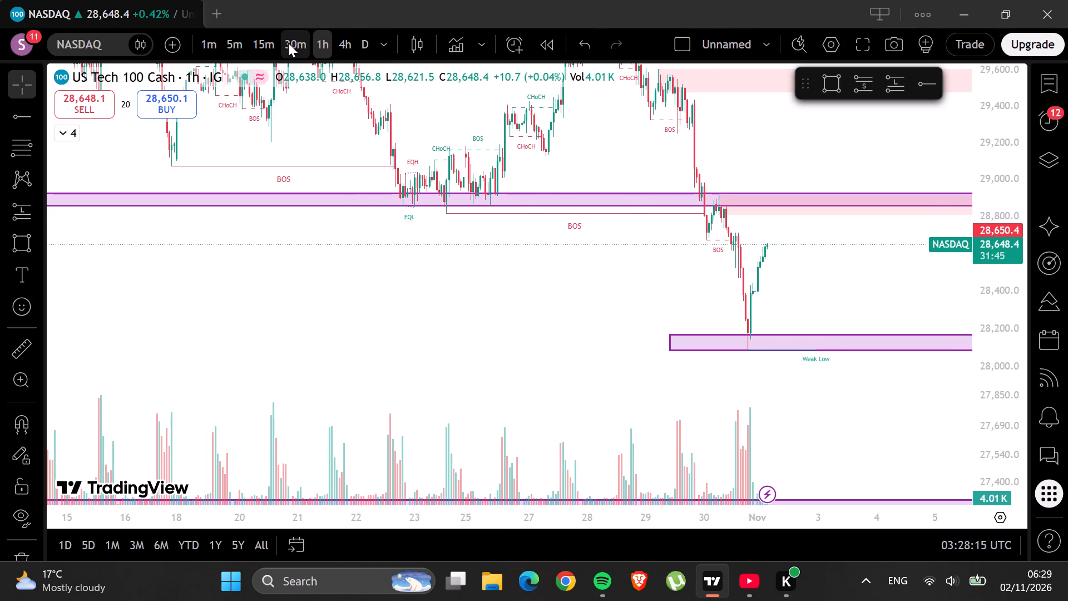
click(288, 43)
Examine the 30-minute NASDAQ decline and rebound between the purple zone near 28,900 and the Weak Low zone.
scroll(370, 275, up, 4)
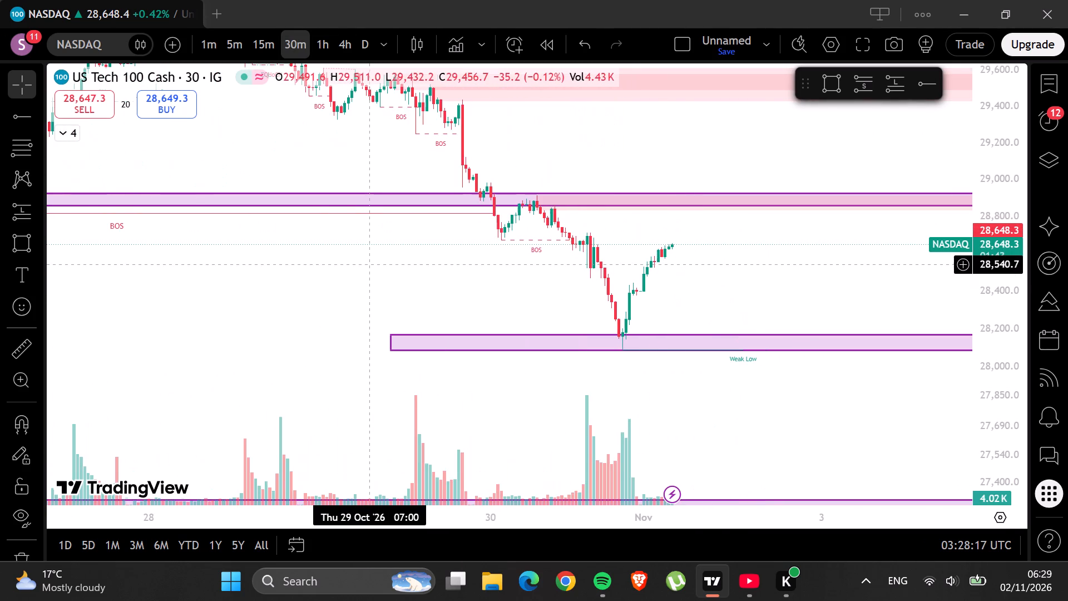
scroll(369, 265, down, 8)
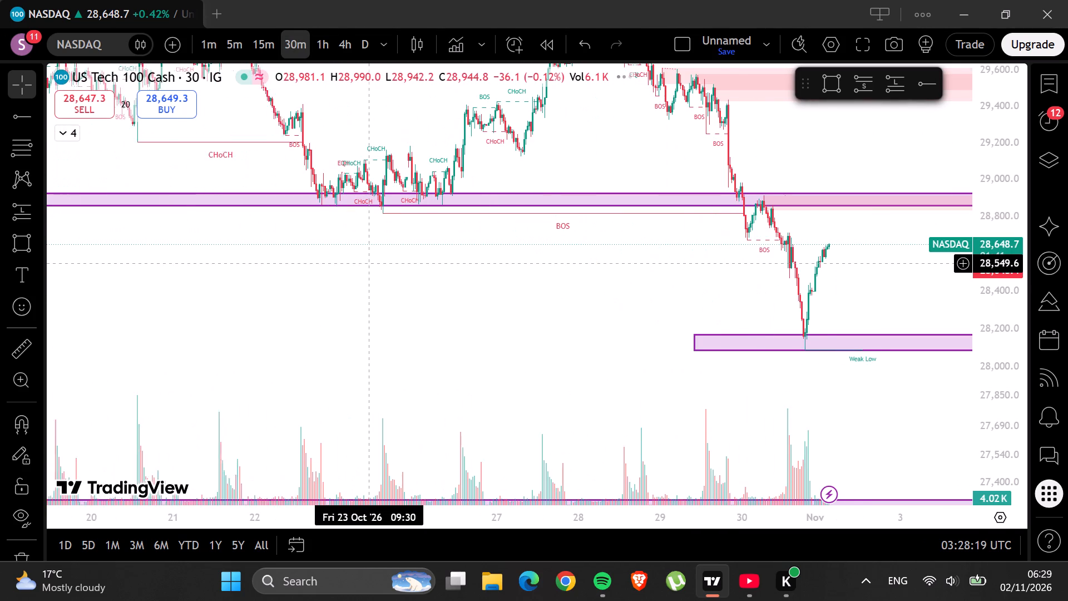
scroll(369, 263, down, 1)
scroll(369, 263, up, 14)
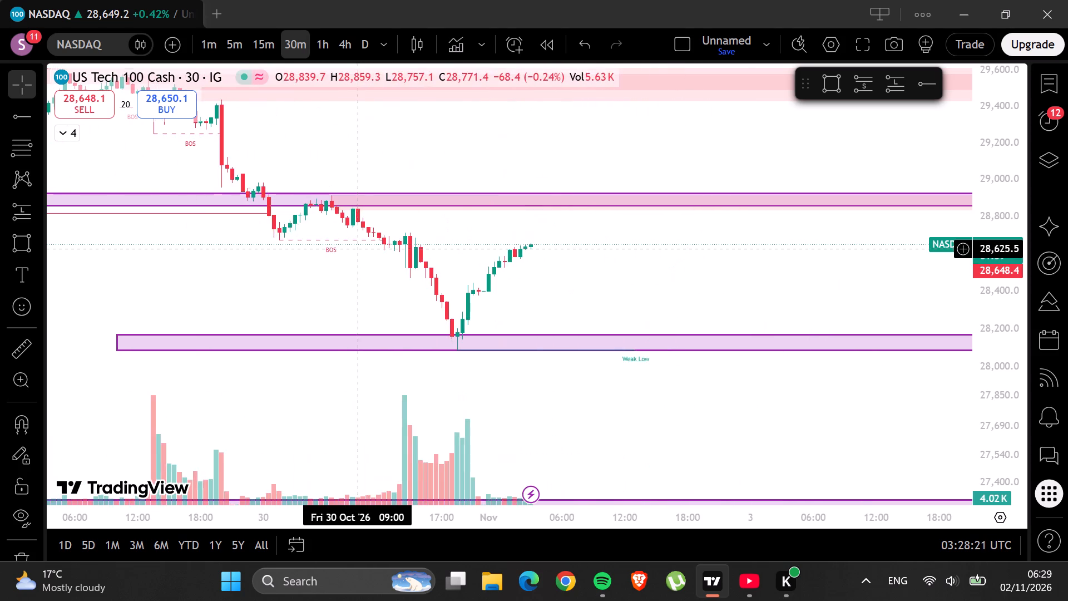
scroll(359, 249, down, 15)
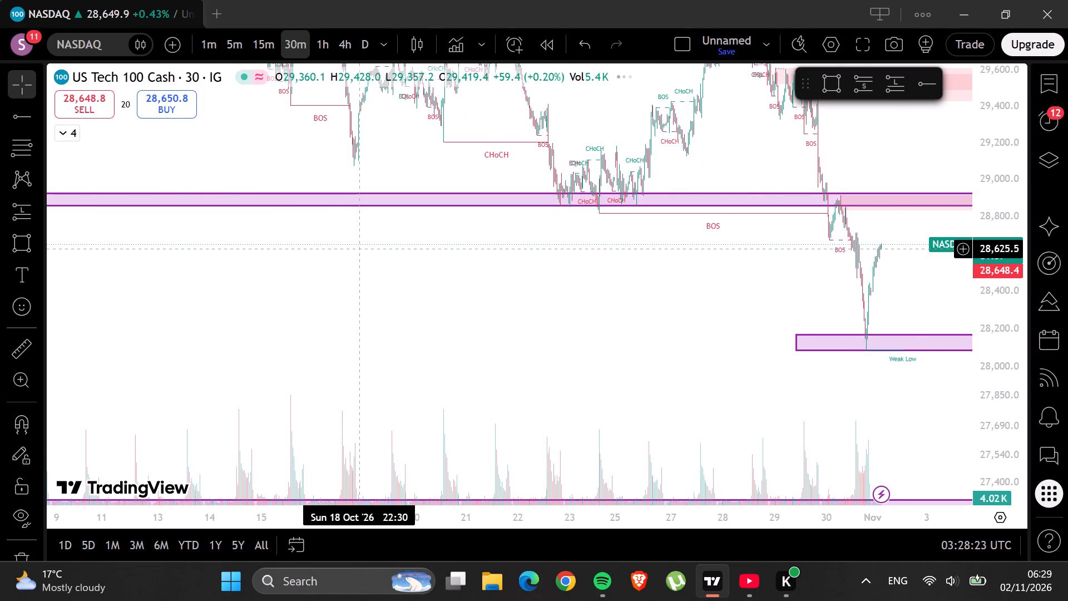
scroll(359, 249, down, 6)
scroll(359, 243, up, 13)
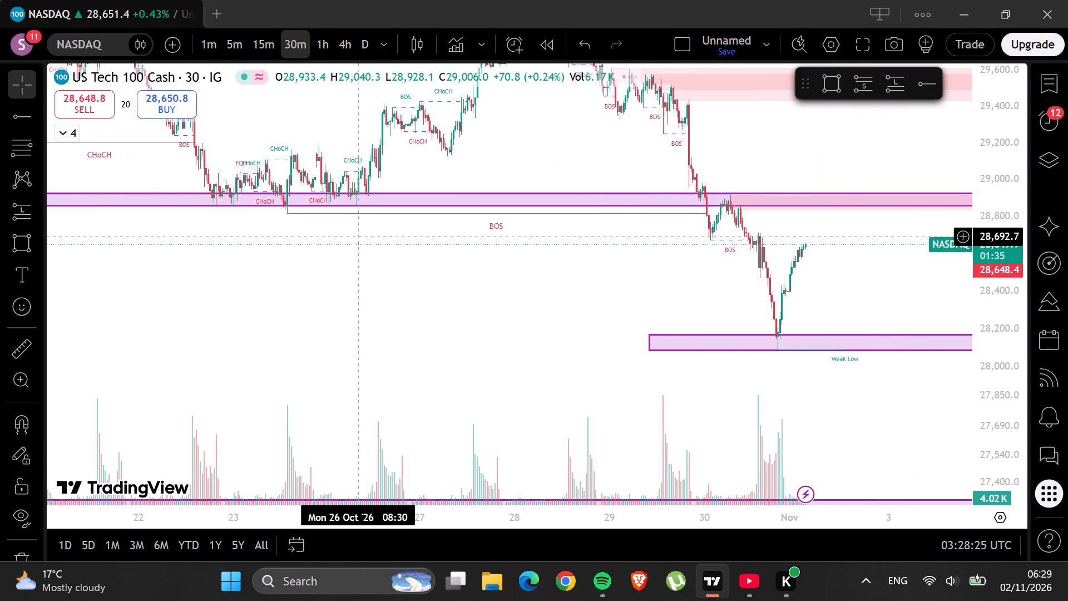
scroll(359, 237, up, 6)
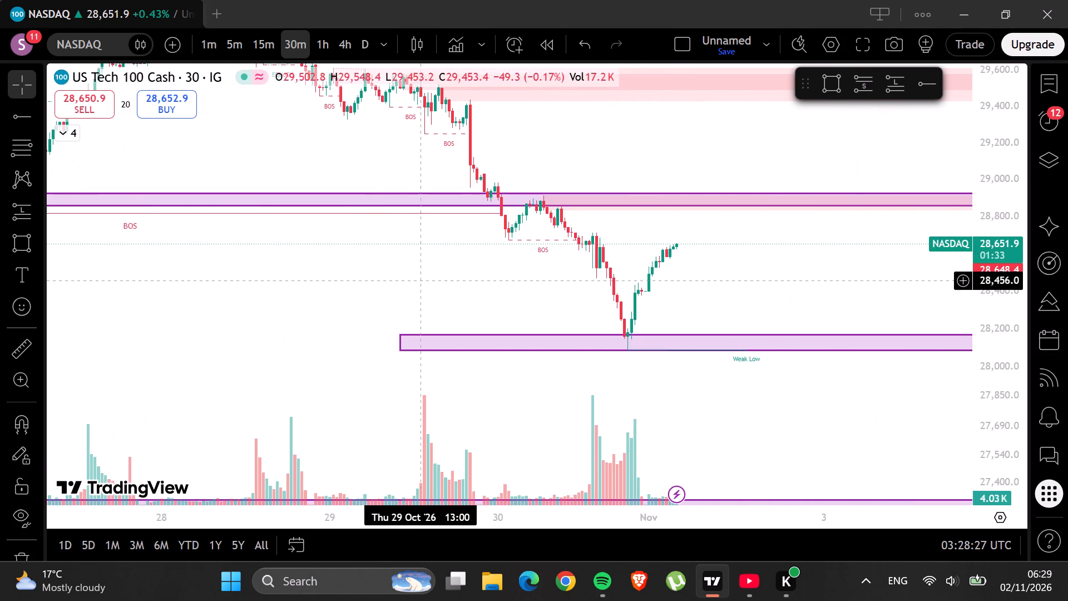
drag(368, 244, 237, 212)
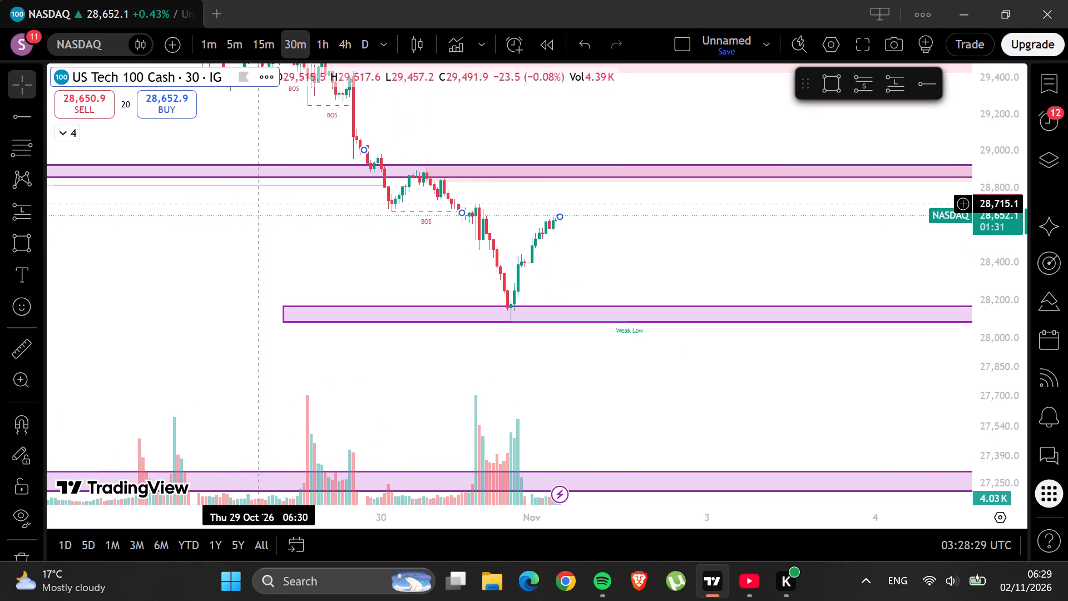
scroll(625, 285, up, 4)
scroll(625, 285, down, 12)
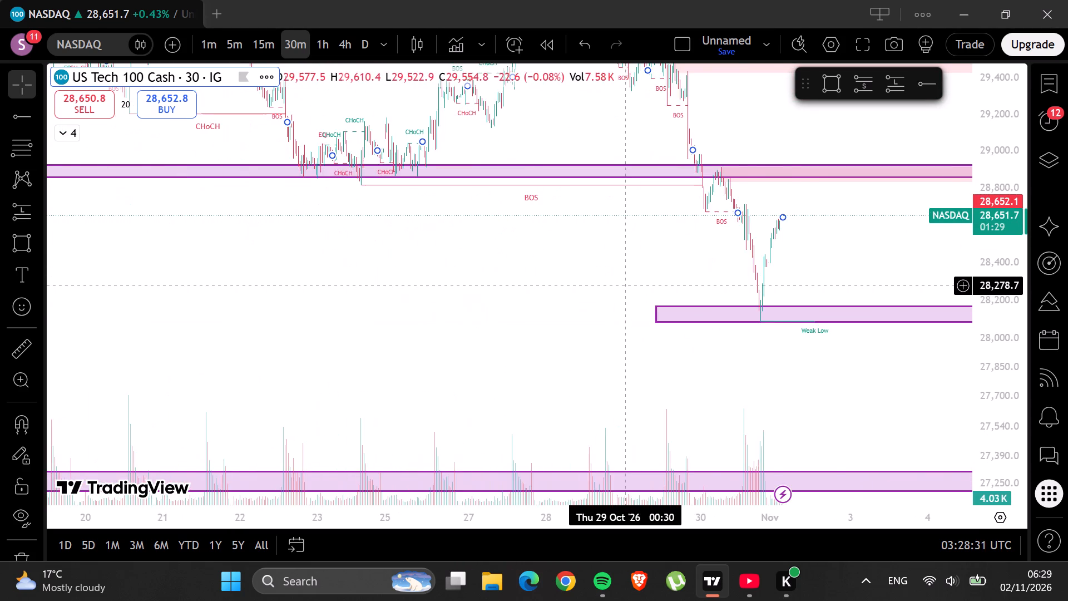
scroll(625, 285, down, 4)
scroll(625, 285, up, 7)
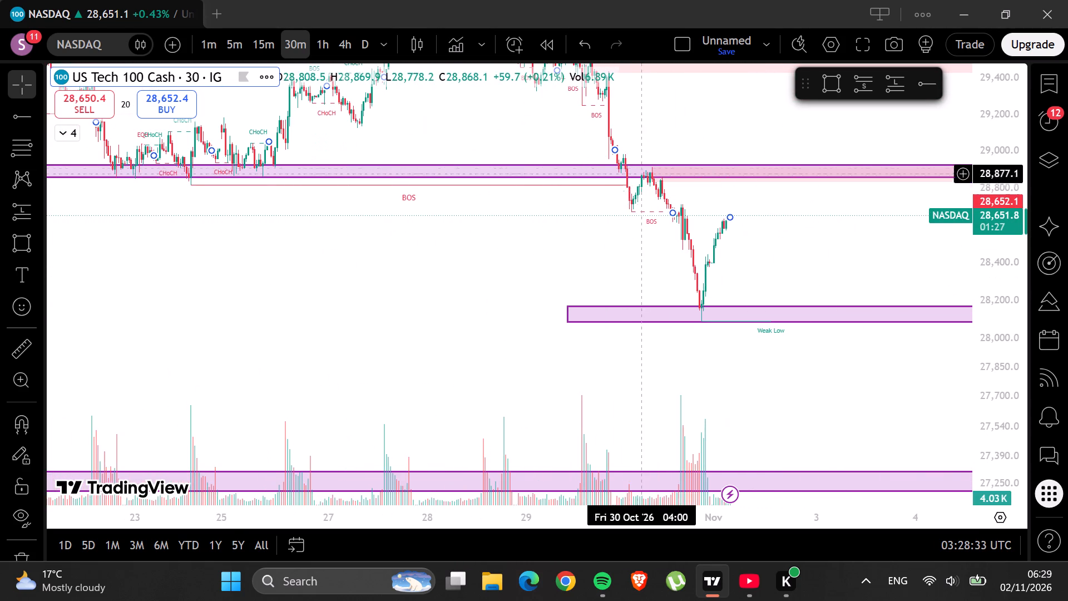
Examine the earlier 30-minute NASDAQ swings from mid-October up to the latest candle around the upper purple zone.
drag(568, 235, 913, 309)
scroll(757, 312, up, 2)
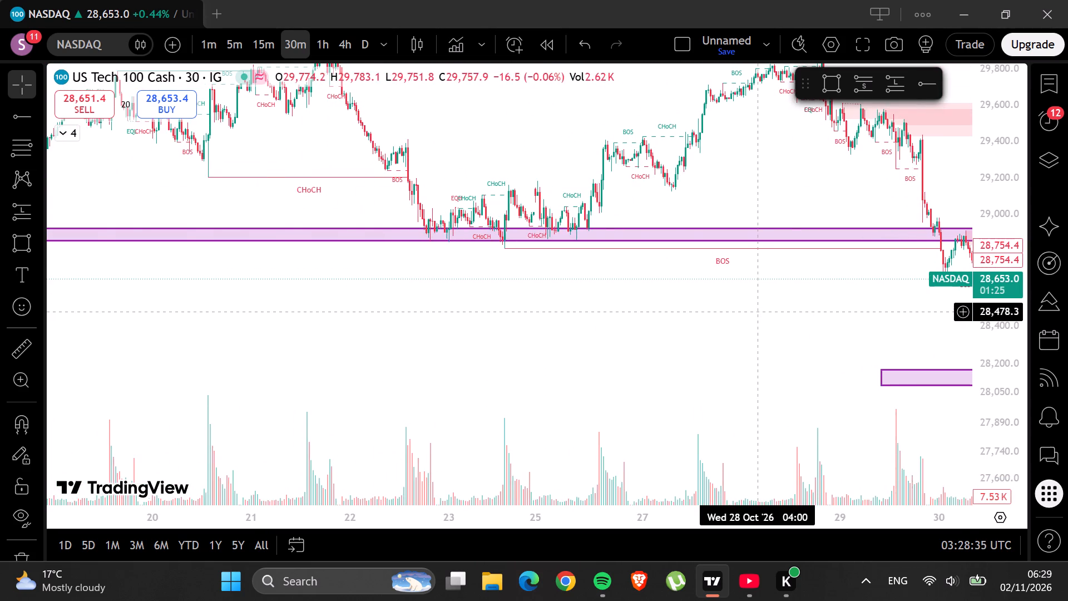
scroll(757, 312, up, 3)
scroll(757, 312, down, 12)
drag(601, 317, 747, 338)
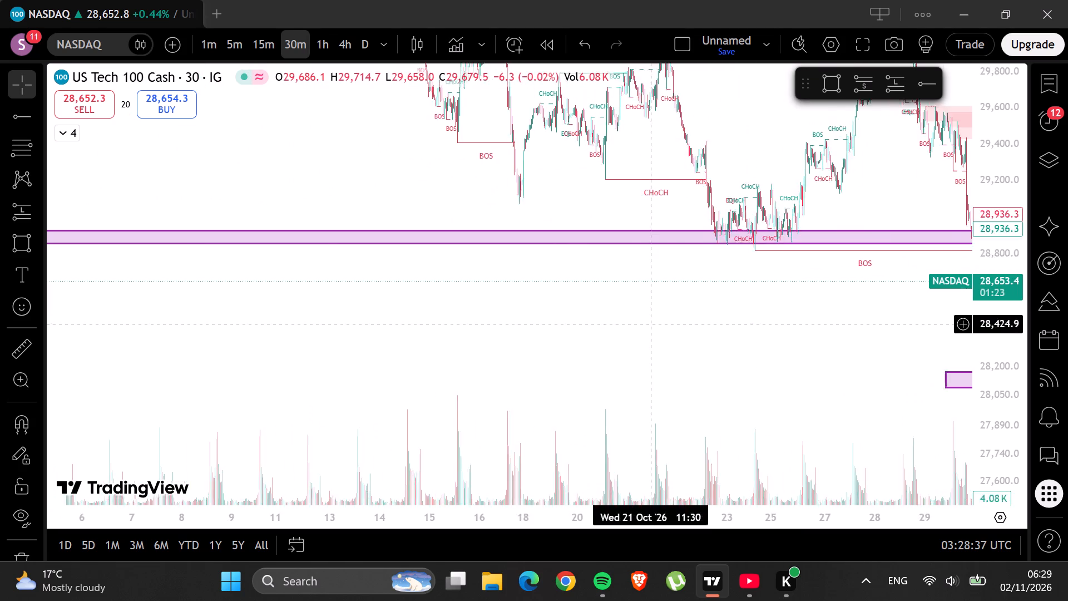
drag(747, 338, 457, 323)
drag(364, 298, 316, 306)
click(316, 306)
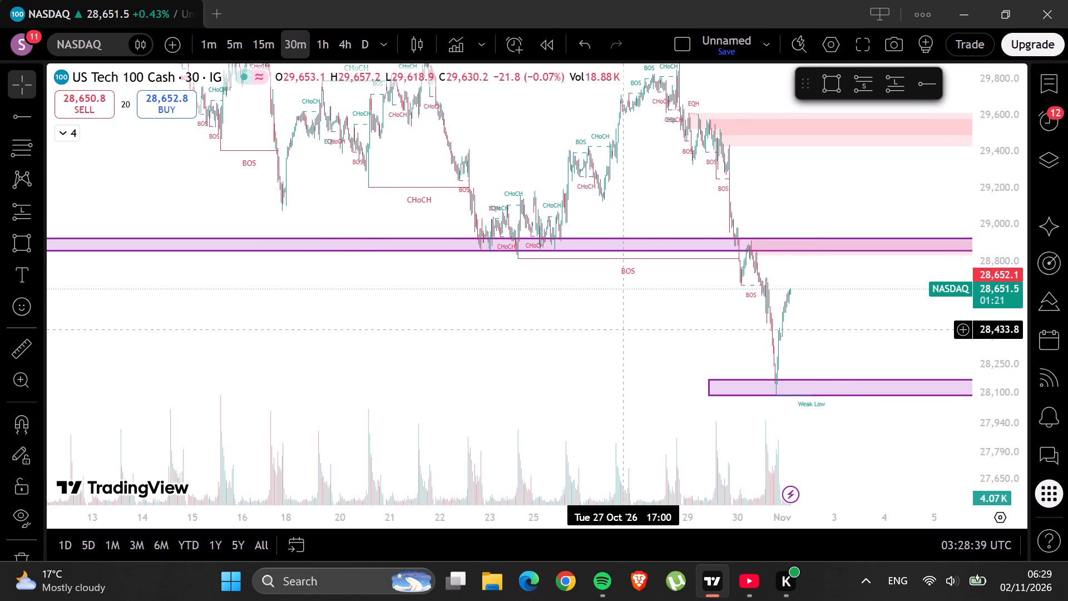
scroll(623, 329, down, 4)
scroll(623, 329, up, 8)
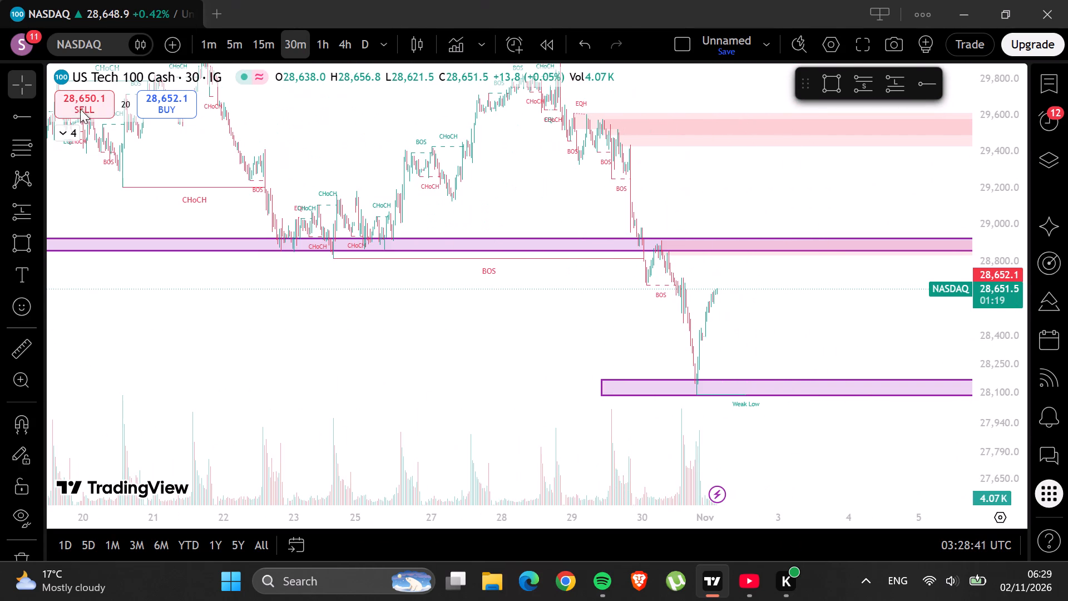
Switch NASDAQ to the 15-minute timeframe and examine the recovery from the Weak Low towards the nearest pink supply zone.
click(259, 44)
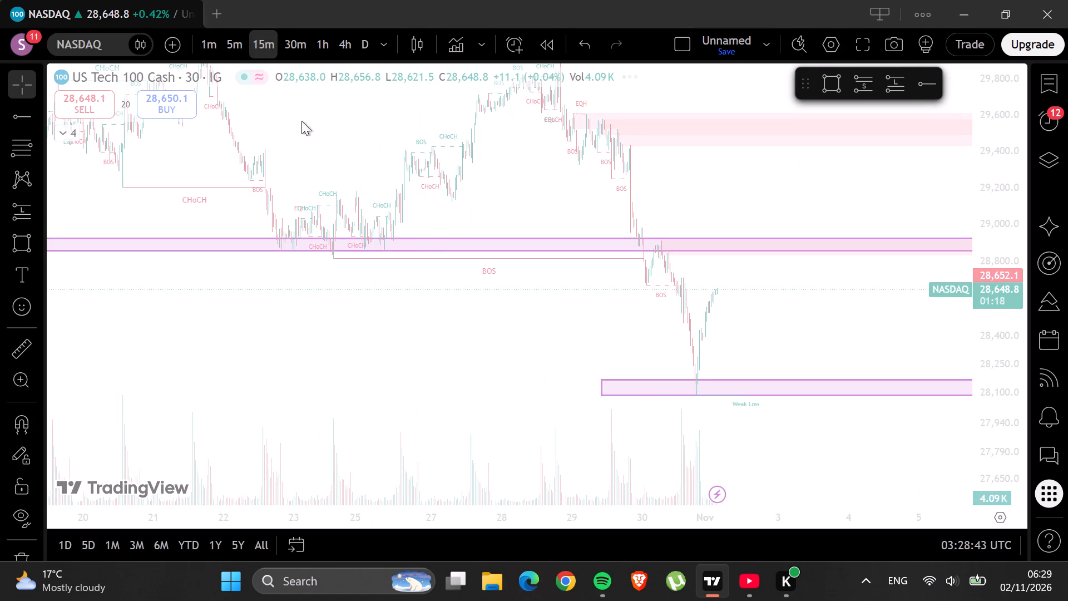
scroll(472, 279, down, 3)
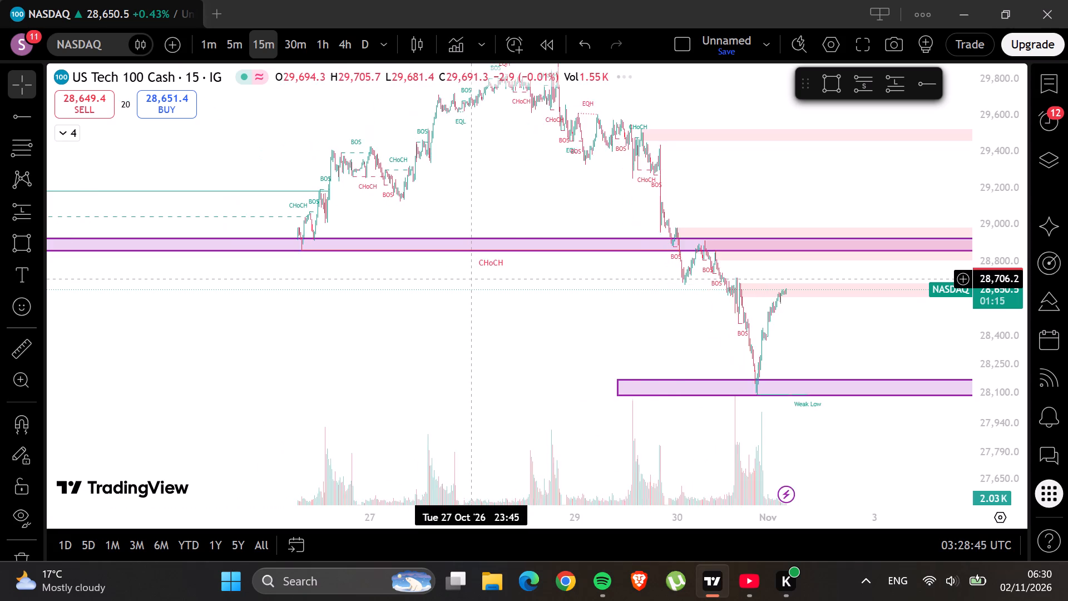
scroll(472, 279, up, 10)
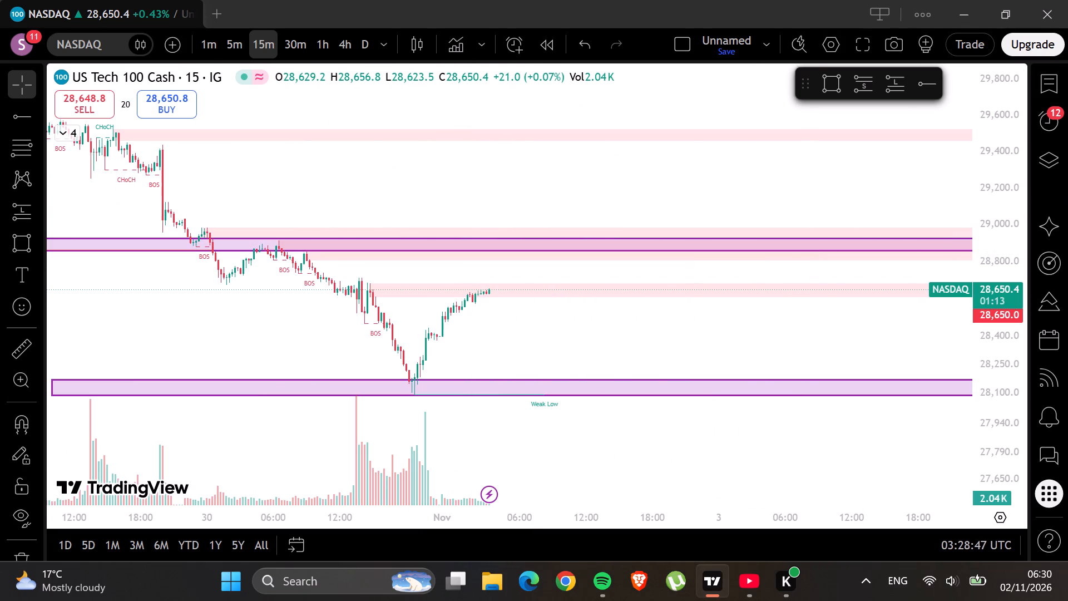
scroll(1007, 290, up, 5)
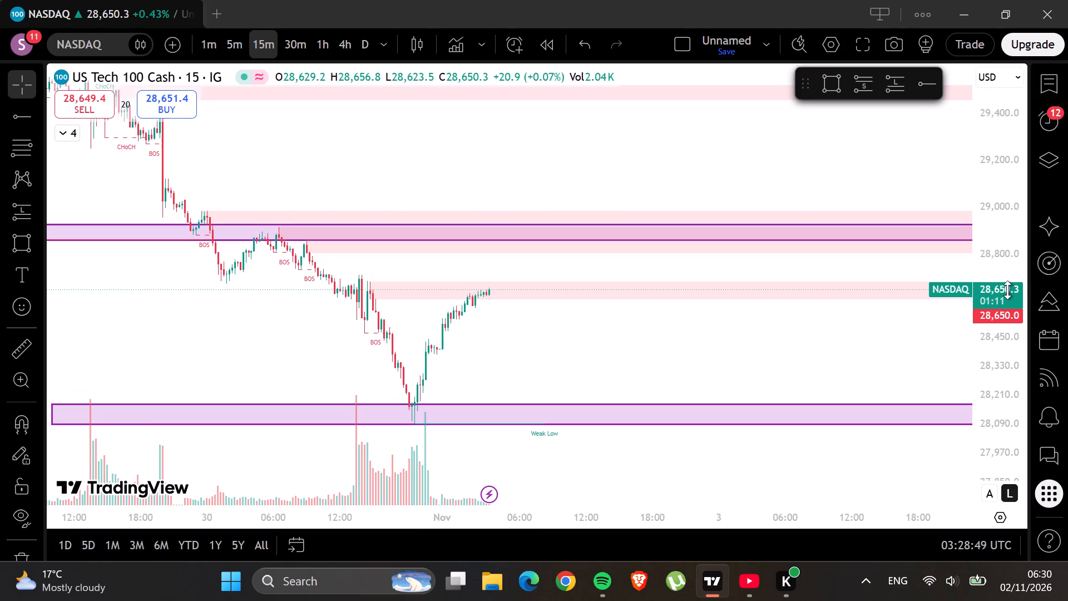
scroll(1007, 290, up, 16)
scroll(1020, 272, up, 6)
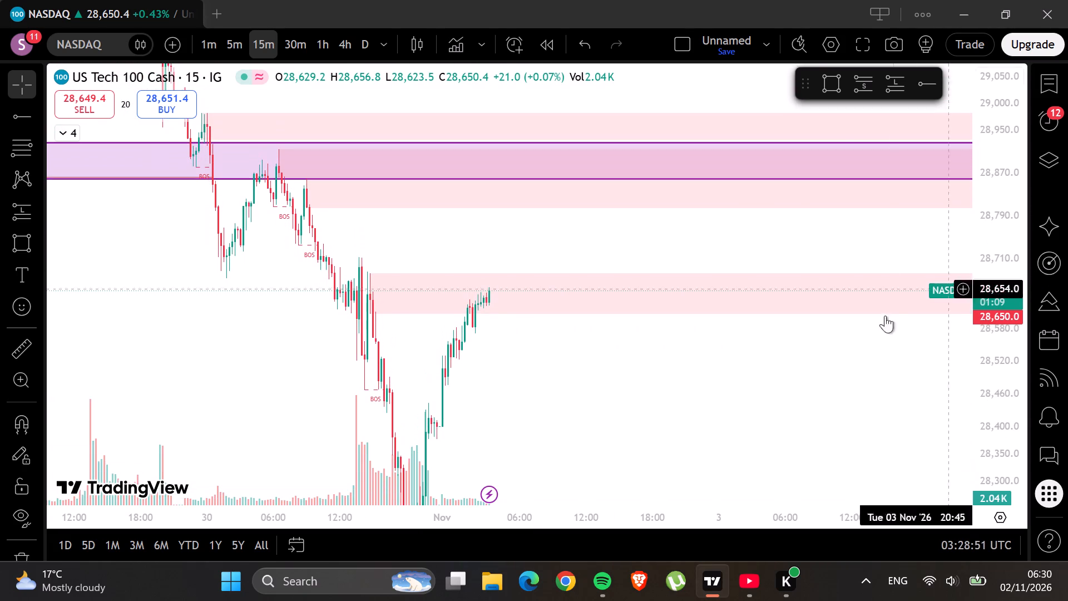
Draw a rectangle zone over the 30 October swing high, from about 28,717 down to 28,691, extending to 3 November 05:00.
drag(686, 368, 824, 329)
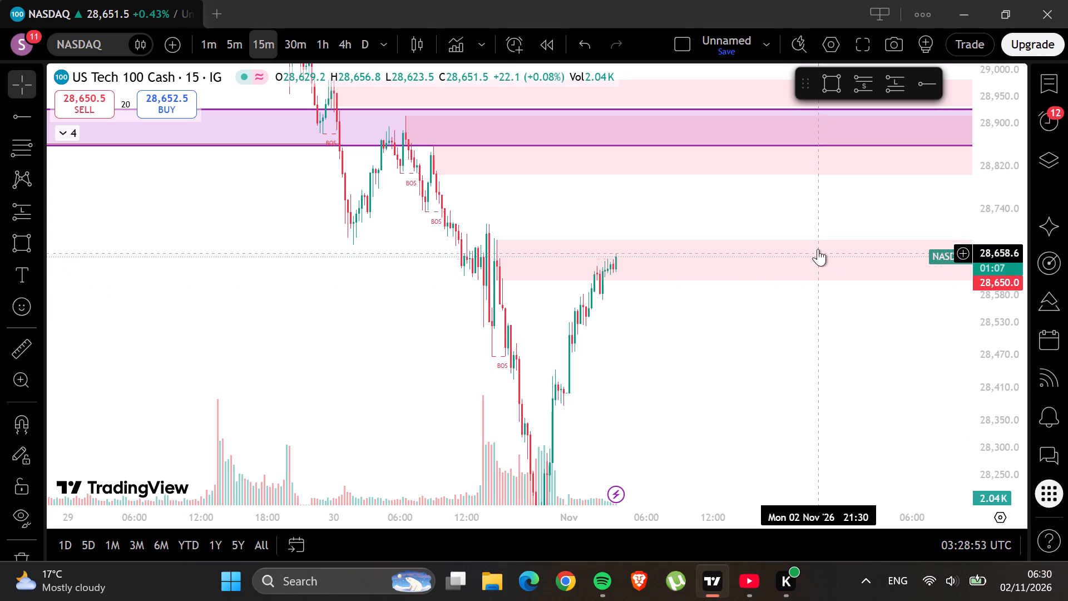
click(835, 75)
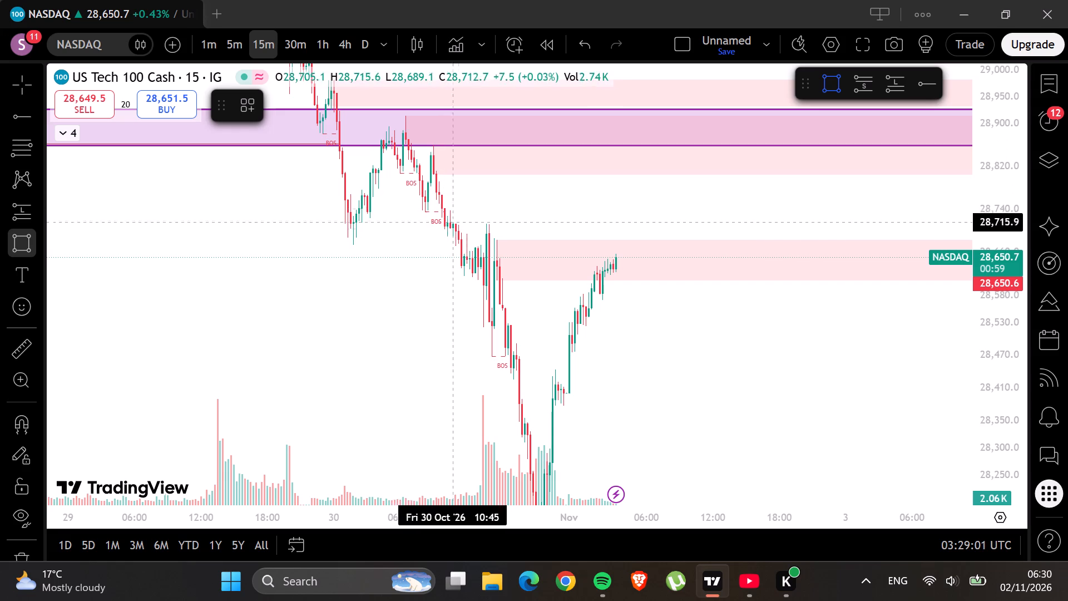
click(469, 221)
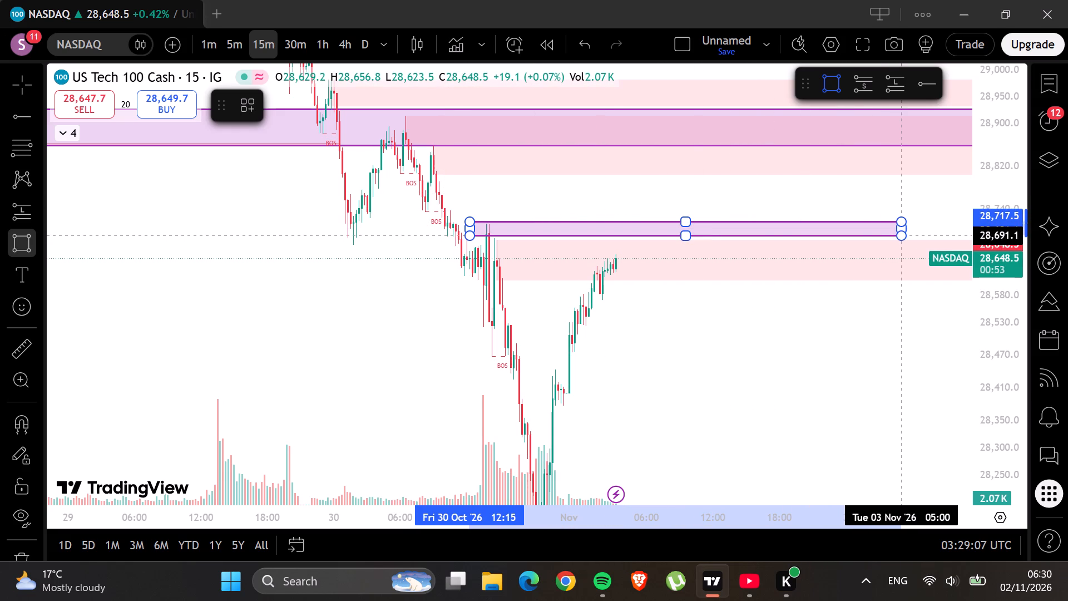
click(899, 235)
click(885, 298)
Examine the 15-minute price action around the new supply zone, the upper purple zone and the Weak Low zone.
drag(751, 367, 853, 316)
scroll(991, 277, up, 7)
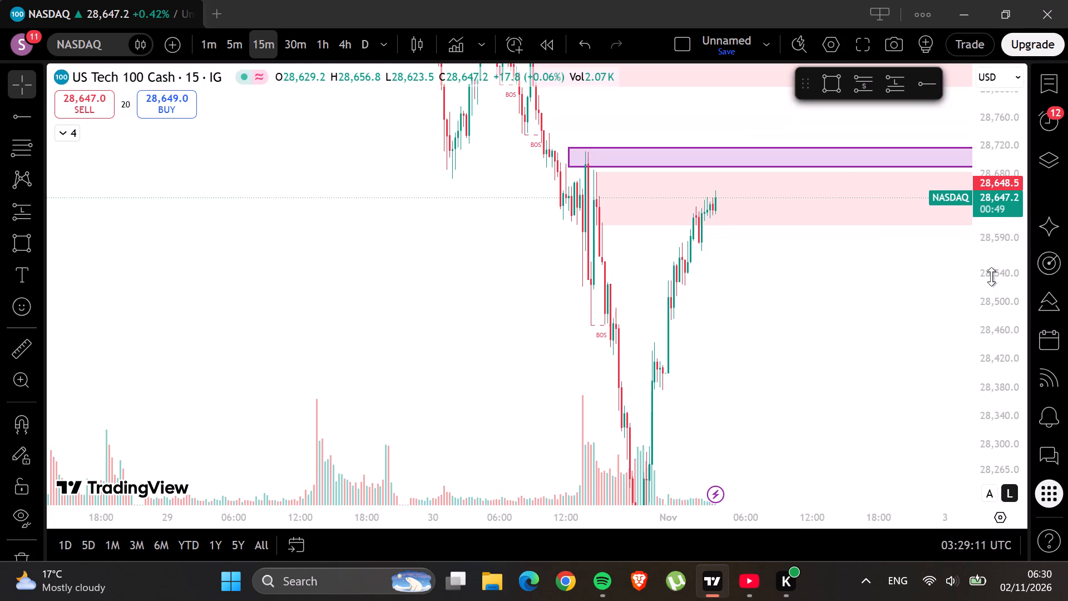
scroll(991, 277, down, 19)
scroll(992, 265, down, 6)
scroll(992, 265, up, 3)
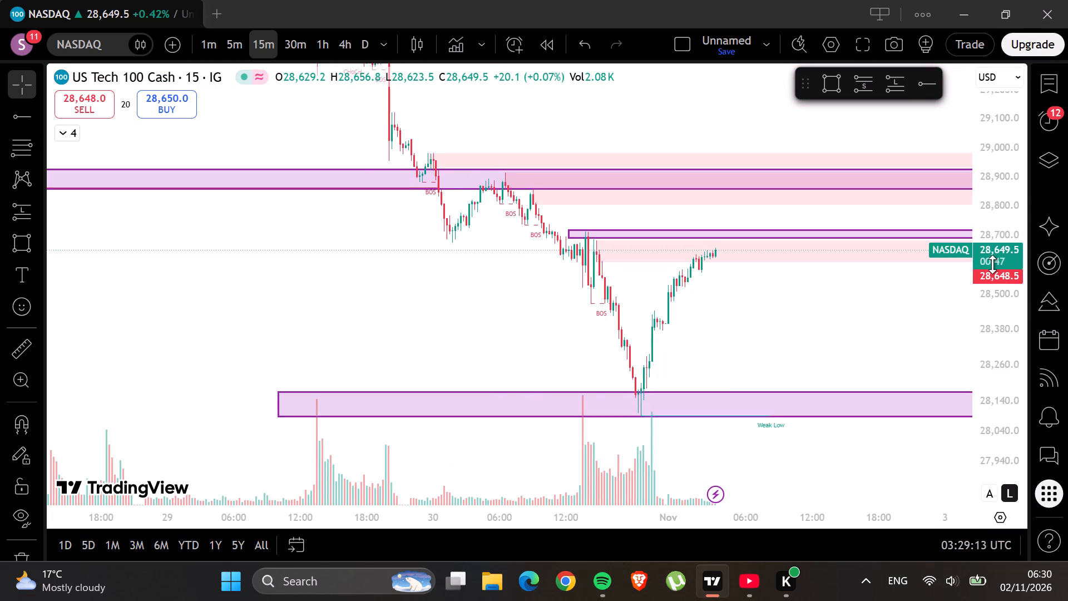
scroll(992, 264, up, 8)
scroll(368, 307, up, 5)
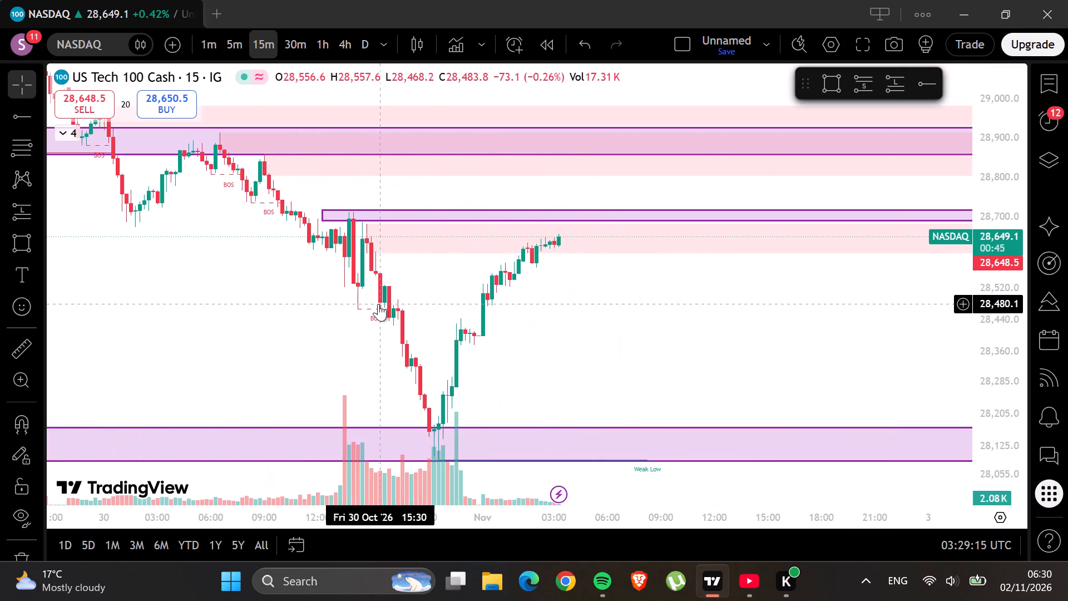
scroll(378, 304, down, 6)
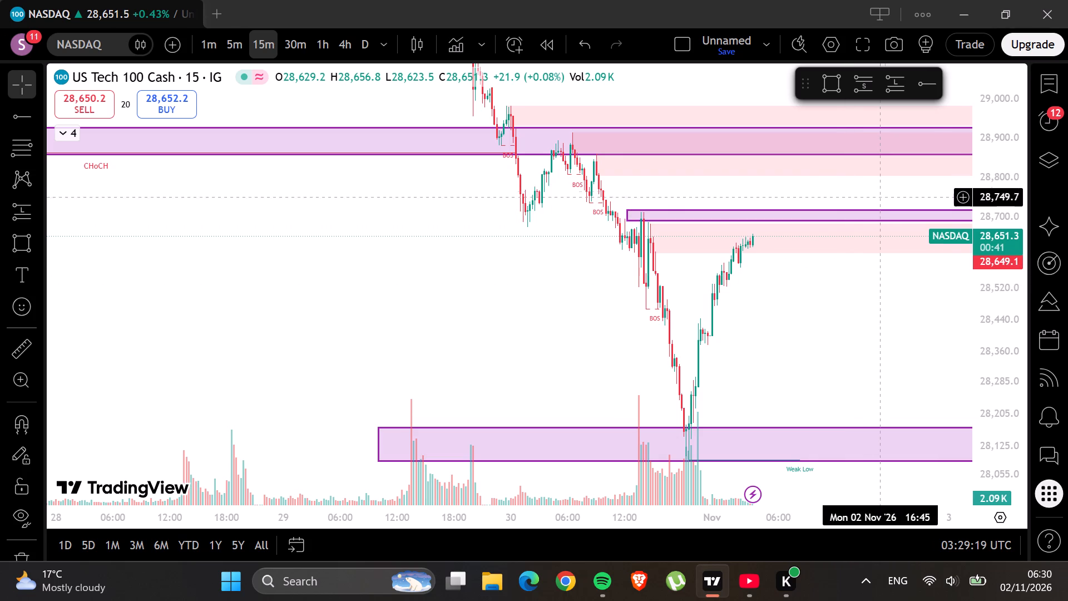
scroll(387, 285, up, 5)
scroll(387, 285, down, 3)
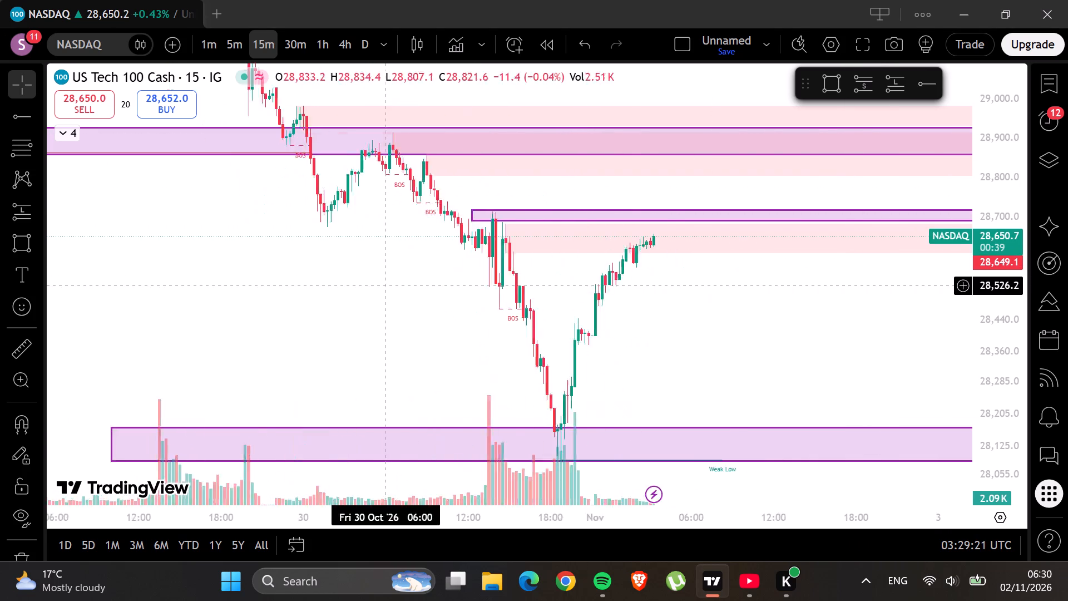
scroll(387, 285, down, 9)
scroll(487, 285, down, 6)
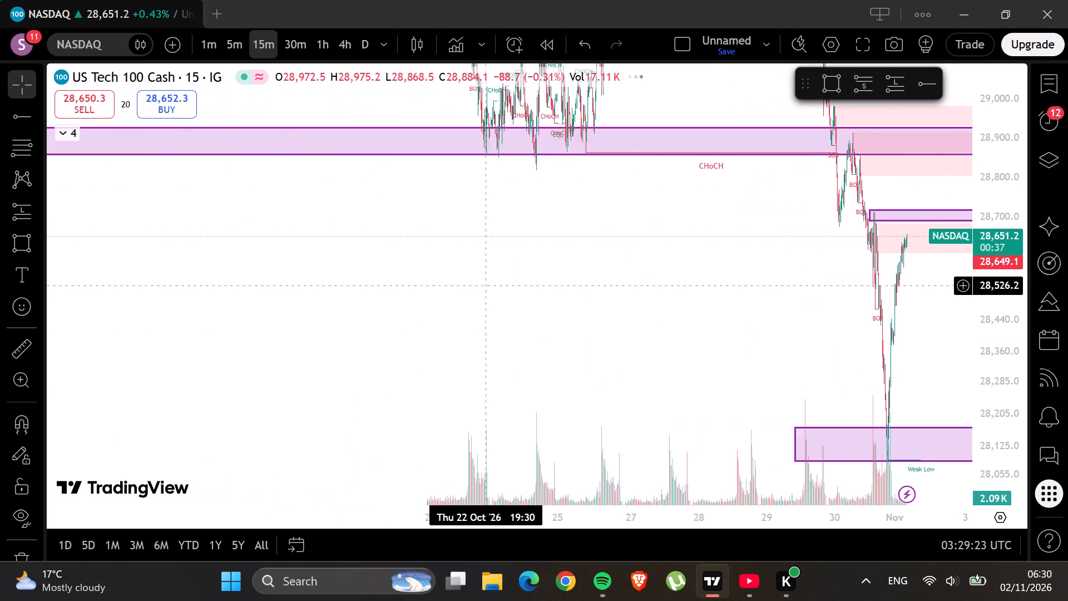
scroll(486, 285, up, 14)
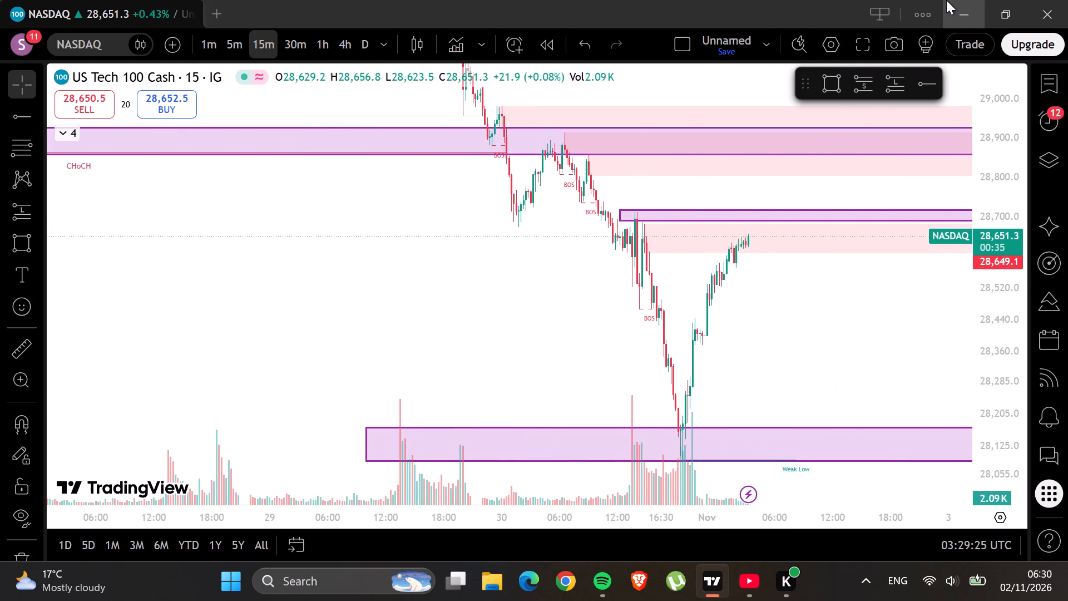
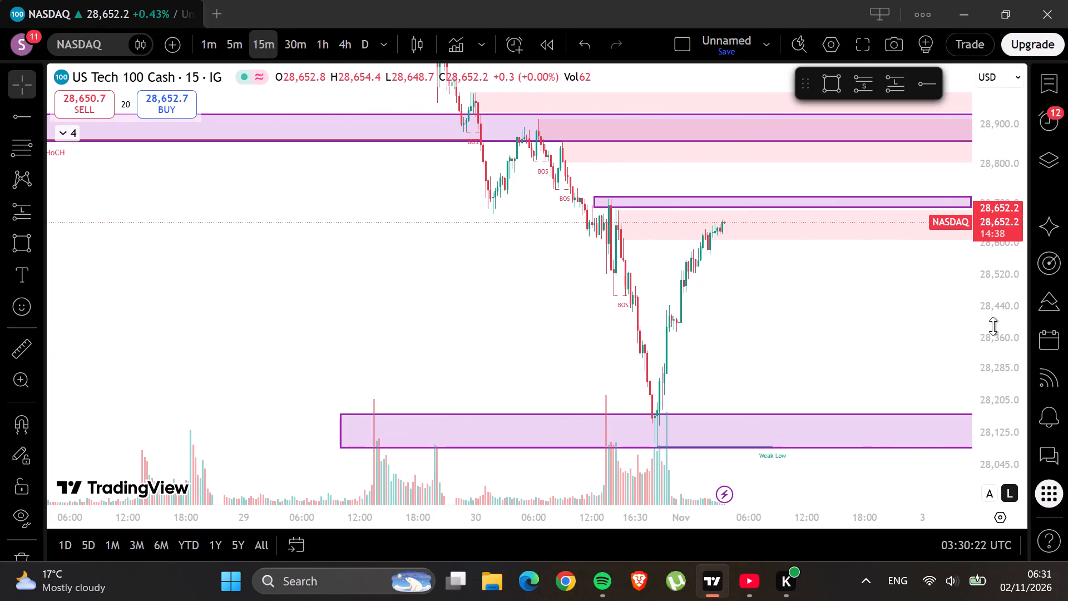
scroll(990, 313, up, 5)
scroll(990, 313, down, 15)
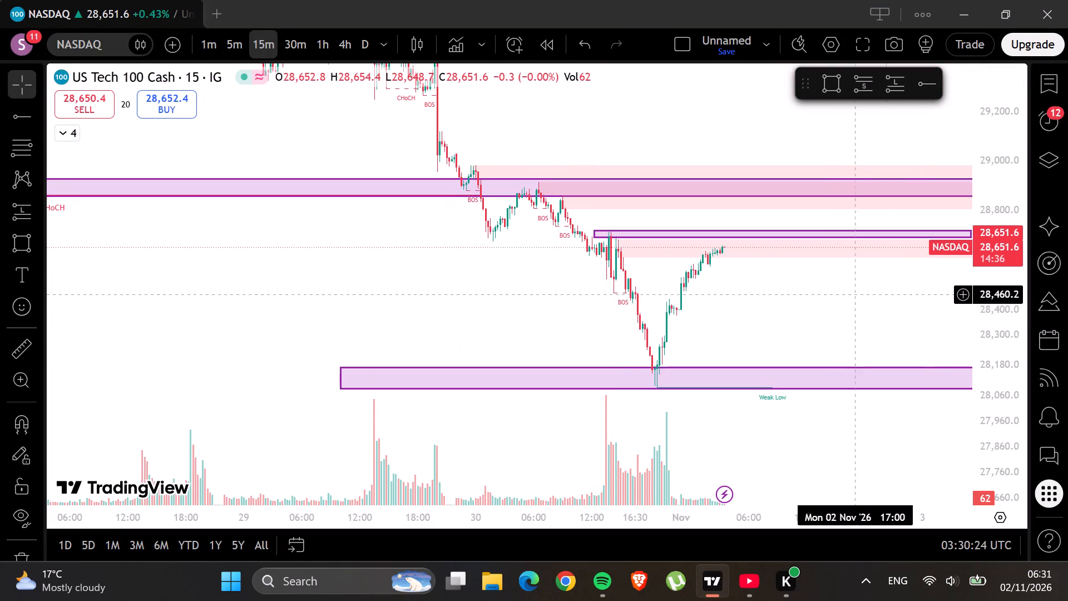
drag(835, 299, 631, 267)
Switch the chart to the US Dollar Index (DXY) from the watchlist and examine its 15-minute swings above the Weak Low demand zones.
click(1044, 76)
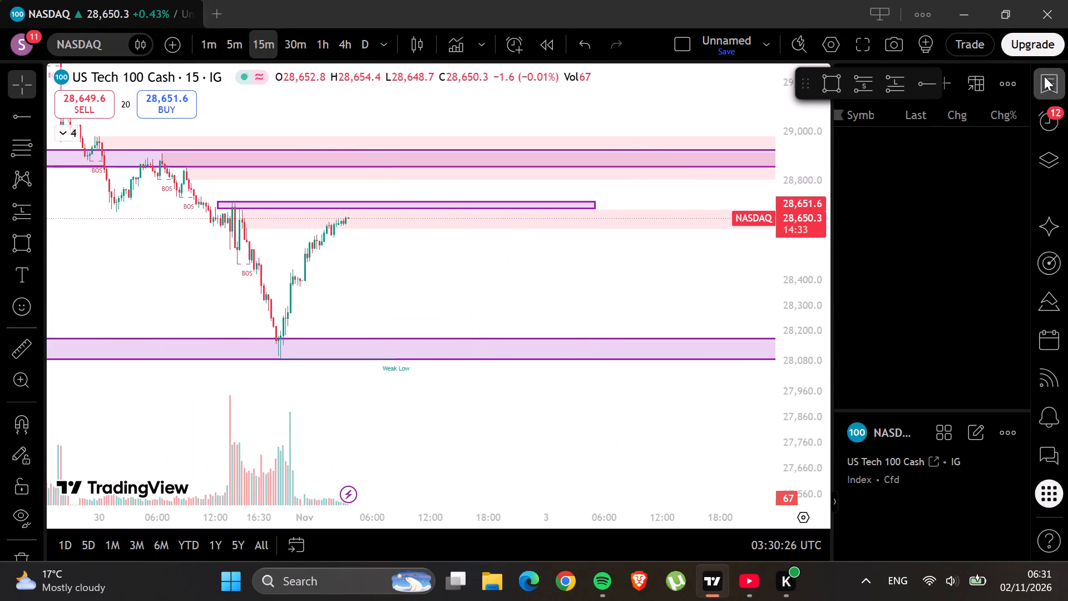
click(908, 232)
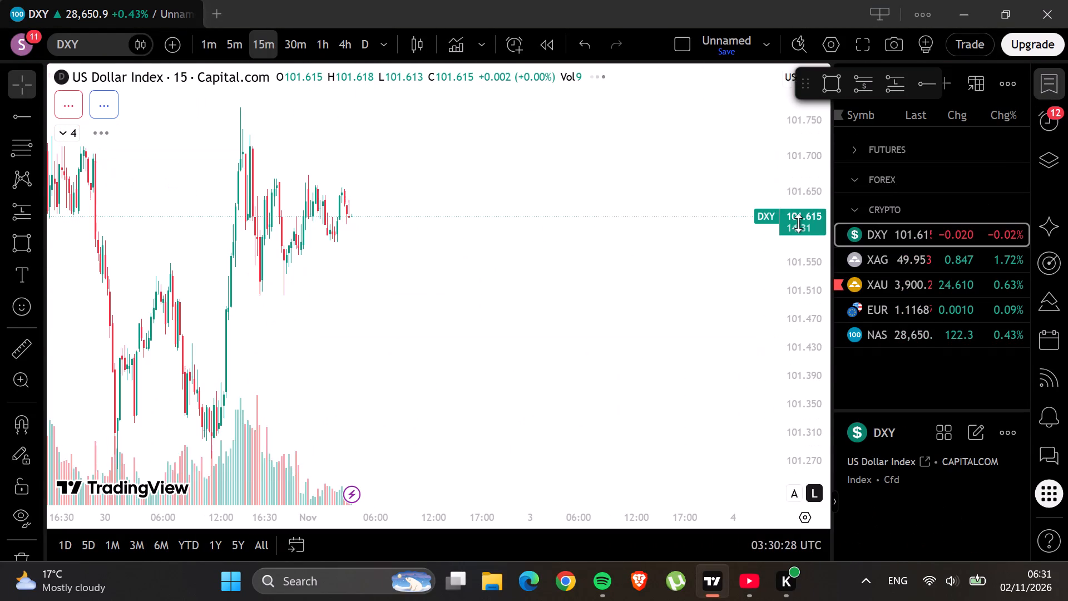
click(1057, 84)
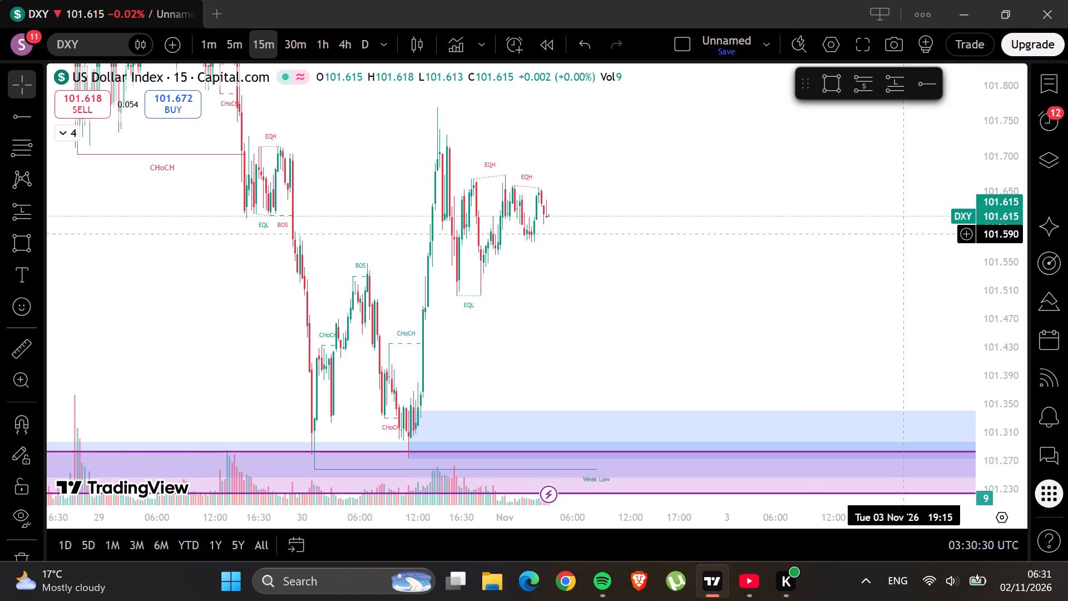
scroll(1003, 252, up, 5)
scroll(1003, 239, down, 18)
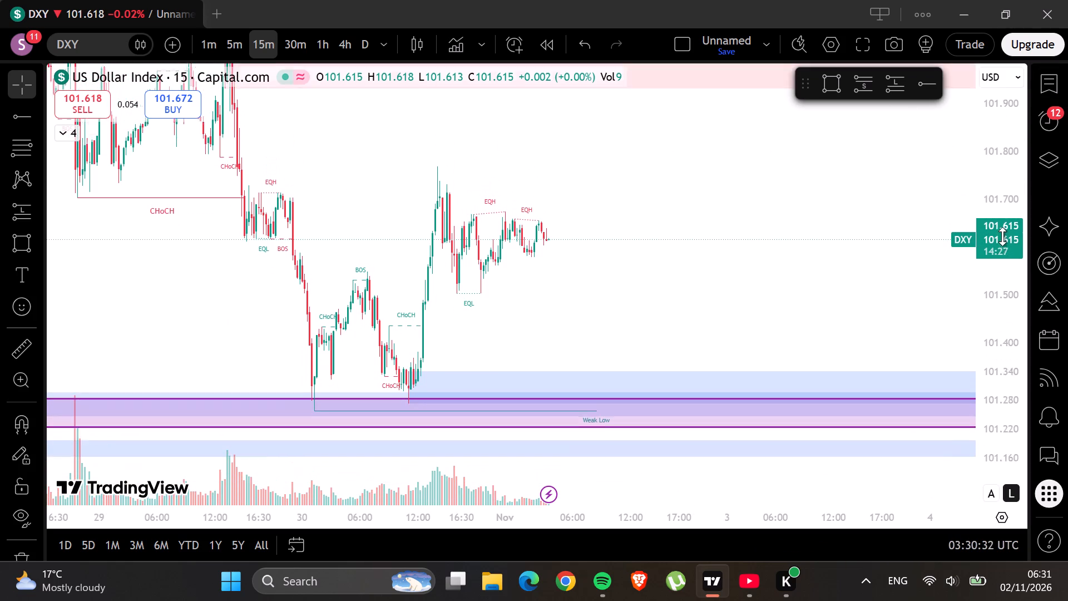
scroll(1003, 221, down, 12)
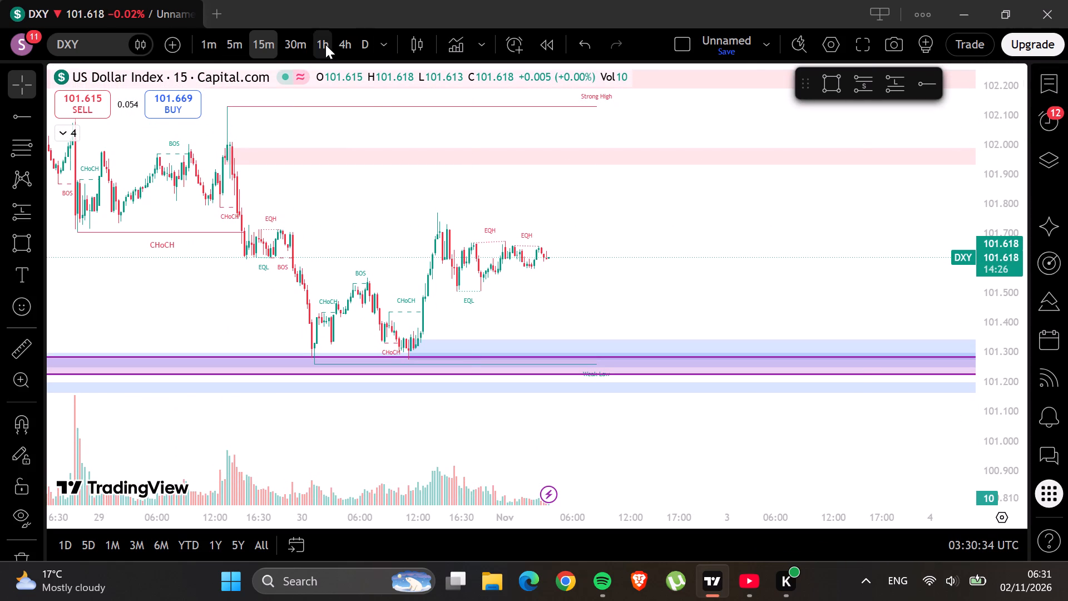
Switch DXY to the daily timeframe and examine the June to November swings around the purple zones and Weak High.
click(357, 47)
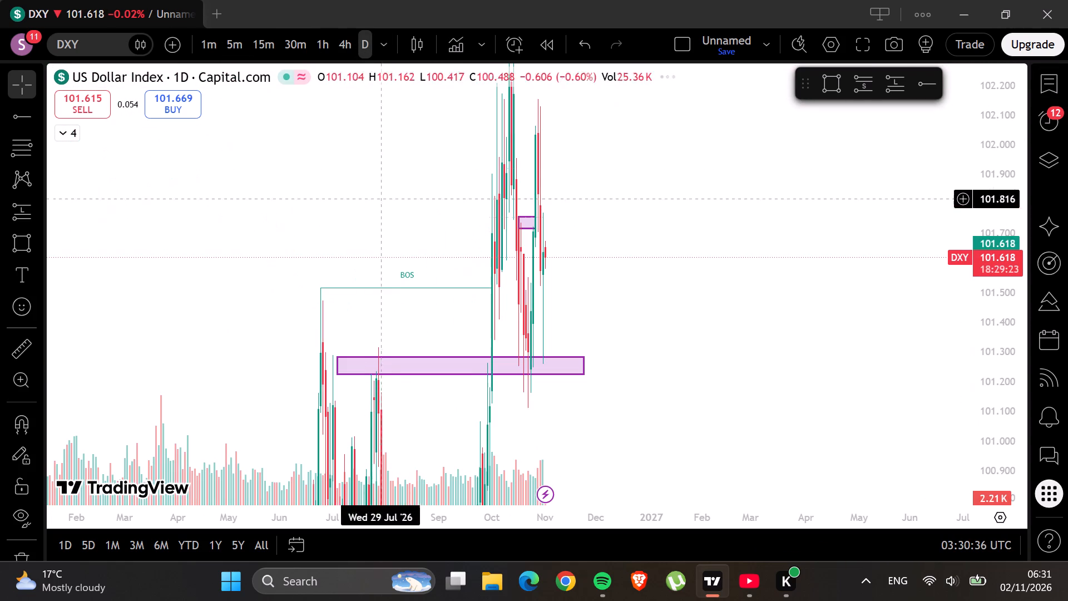
scroll(700, 242, down, 6)
scroll(704, 242, up, 14)
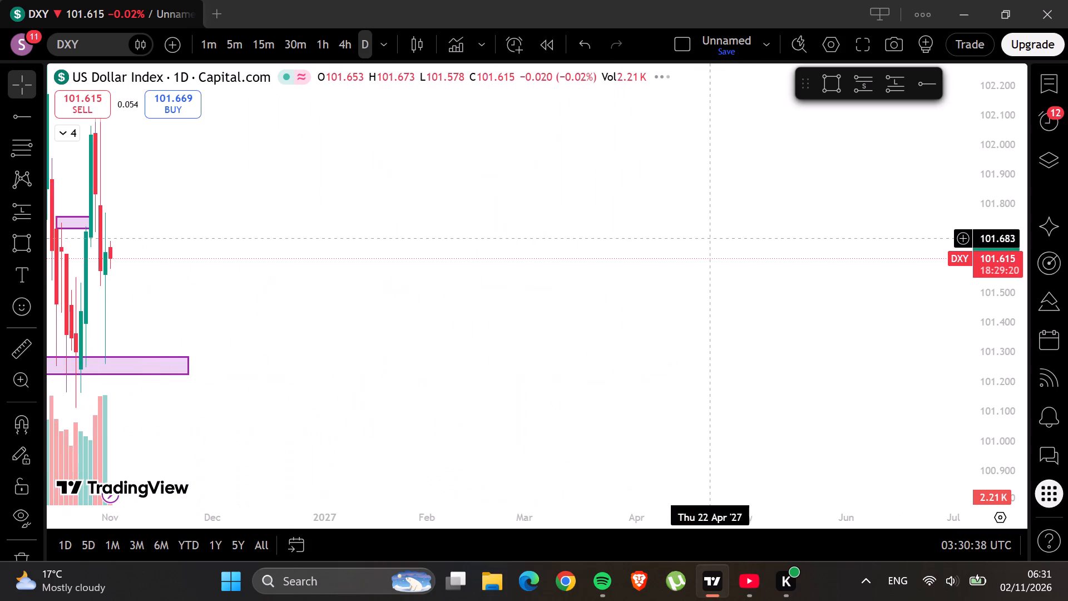
drag(372, 264, 943, 242)
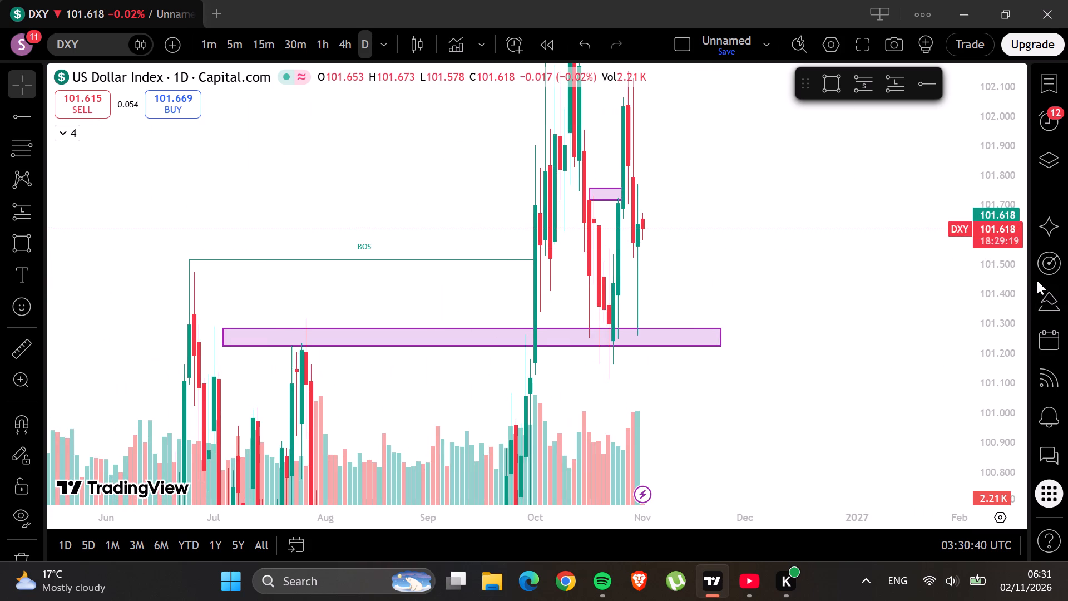
scroll(1016, 285, up, 7)
scroll(1016, 285, down, 17)
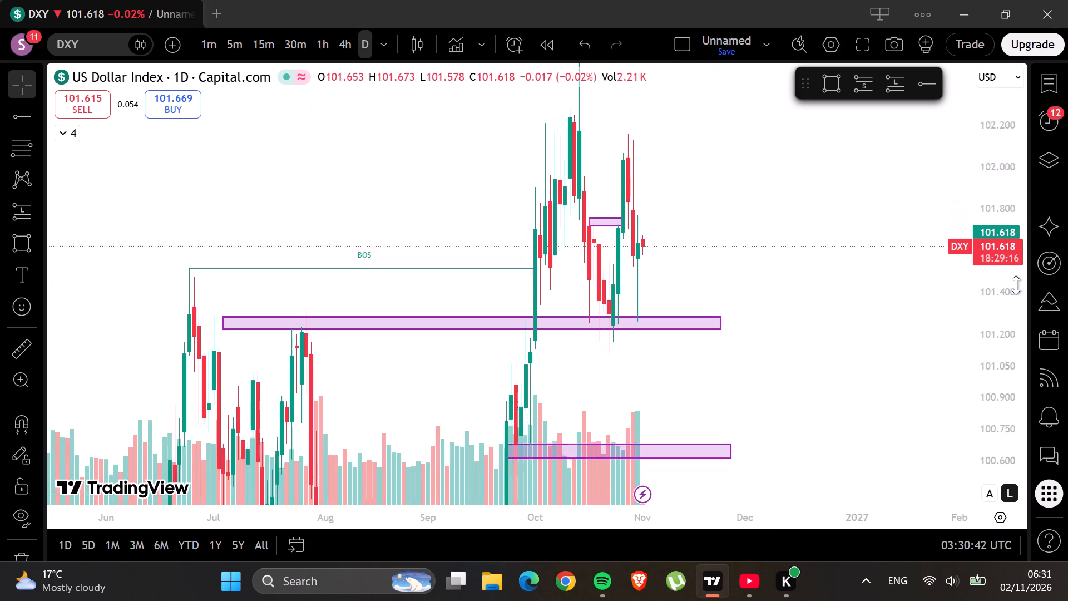
scroll(1016, 285, down, 17)
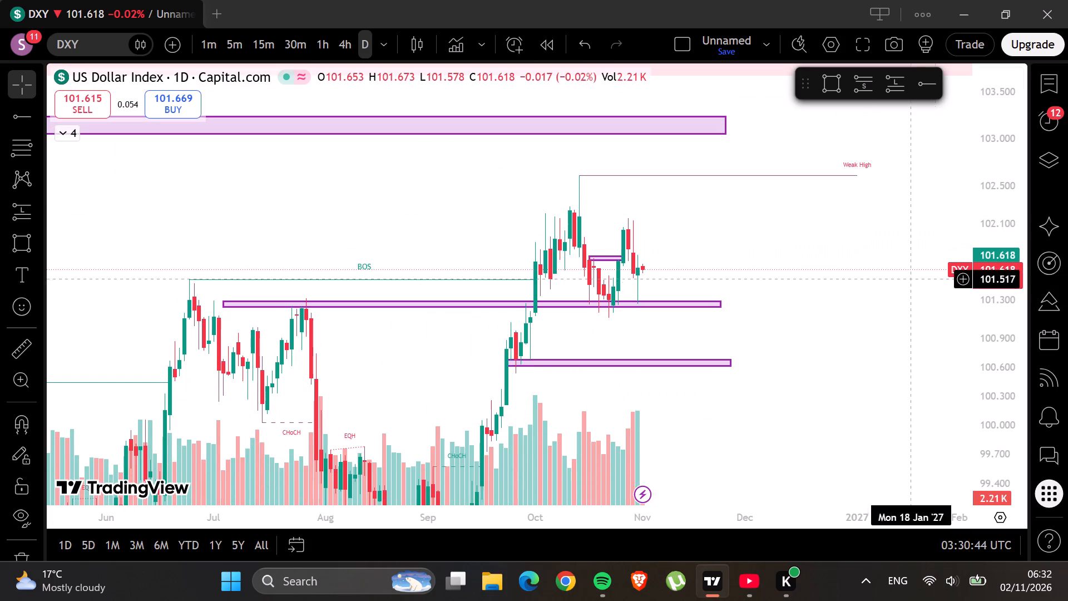
drag(794, 244, 818, 165)
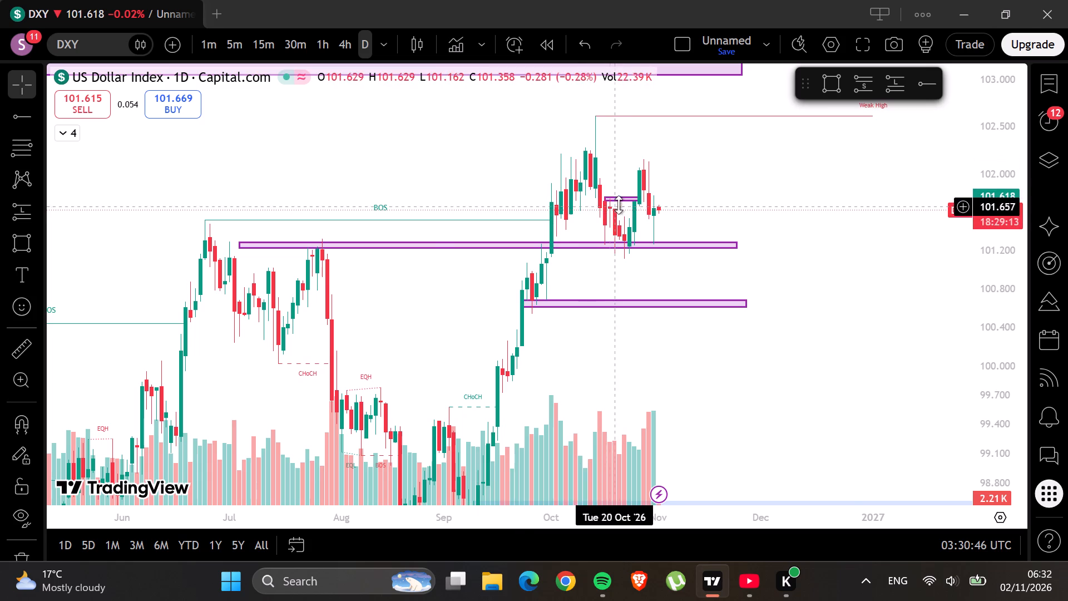
Delete the short purple zone over the mid-October daily candles, just above the current DXY price.
click(622, 201)
click(560, 108)
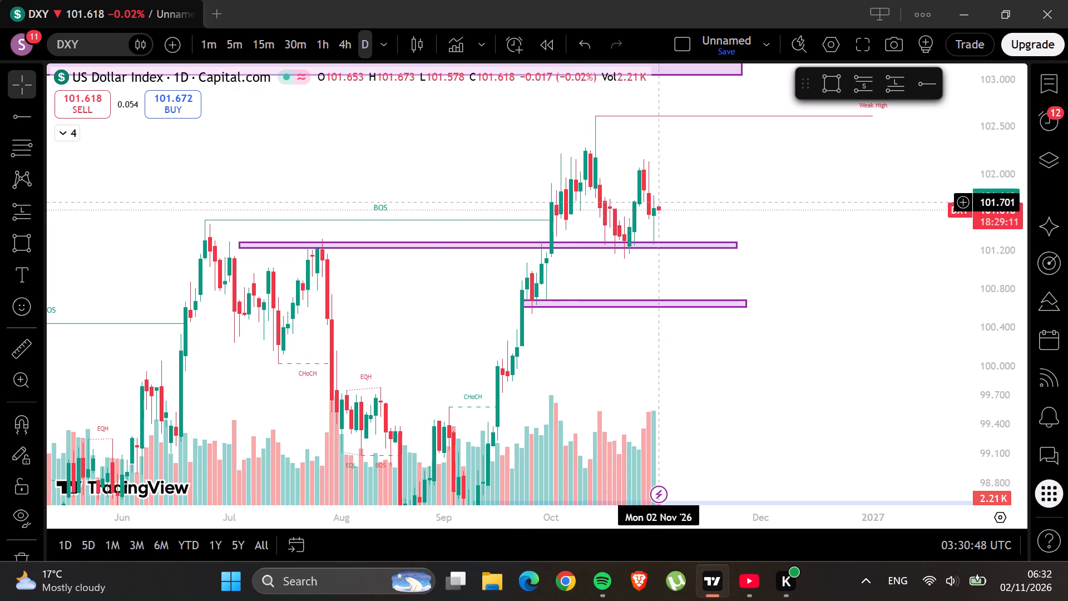
Draw a rectangle zone over the October daily highs and nudge it to about 102.38 down to 102.26, spanning 2 October to 16 December.
drag(705, 199, 710, 174)
click(713, 161)
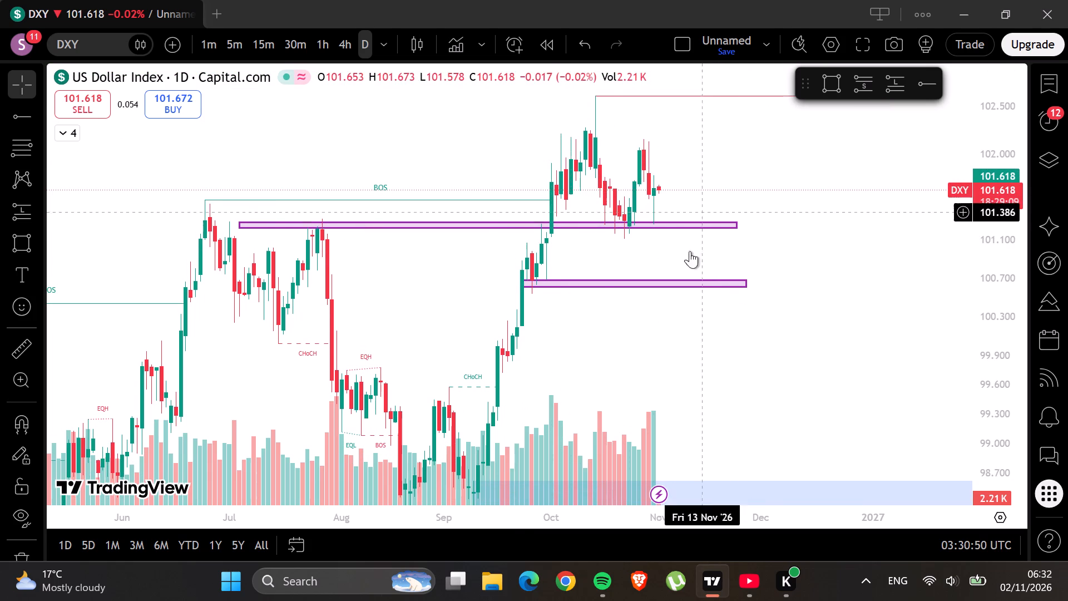
drag(847, 260, 843, 370)
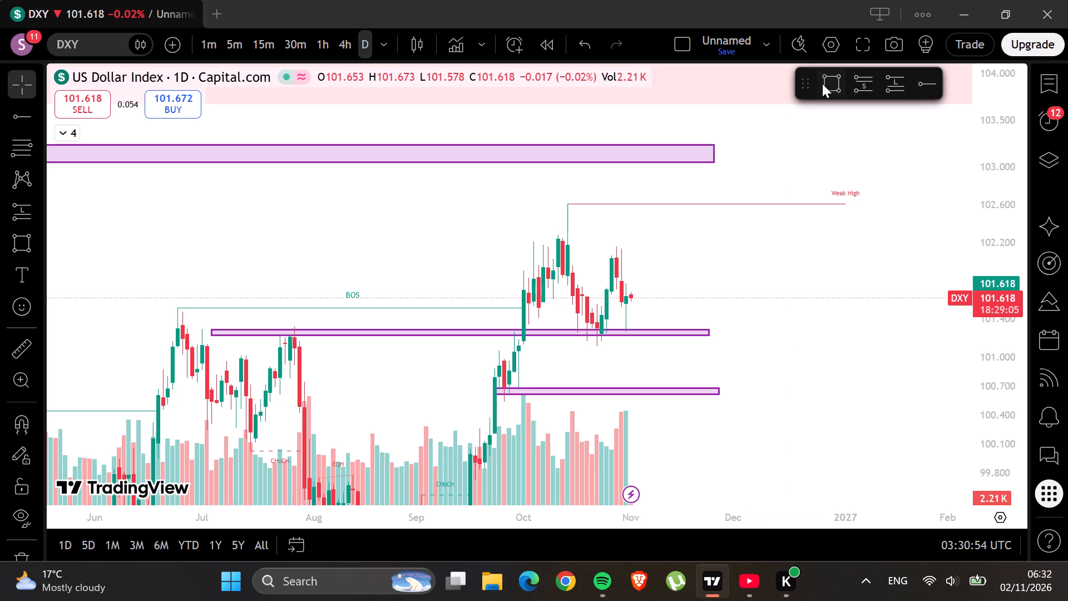
click(822, 83)
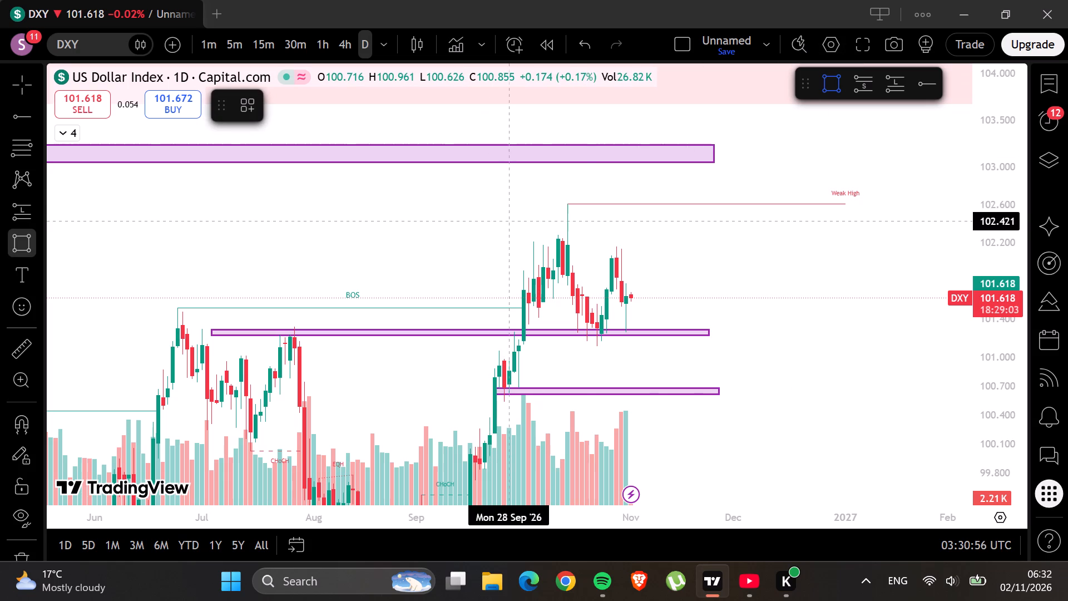
click(507, 221)
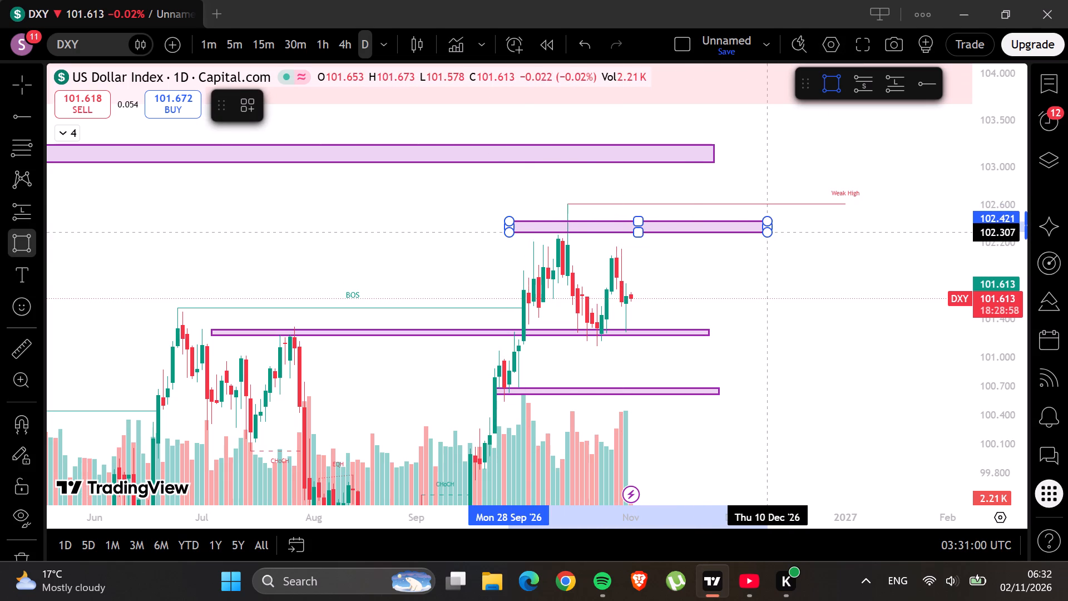
click(767, 233)
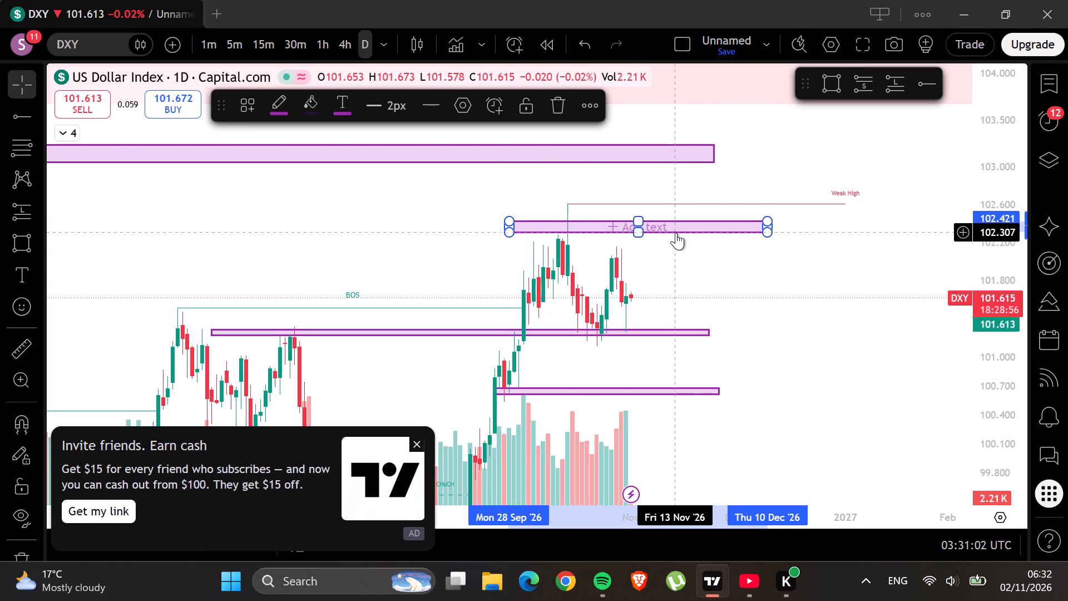
drag(676, 233, 696, 237)
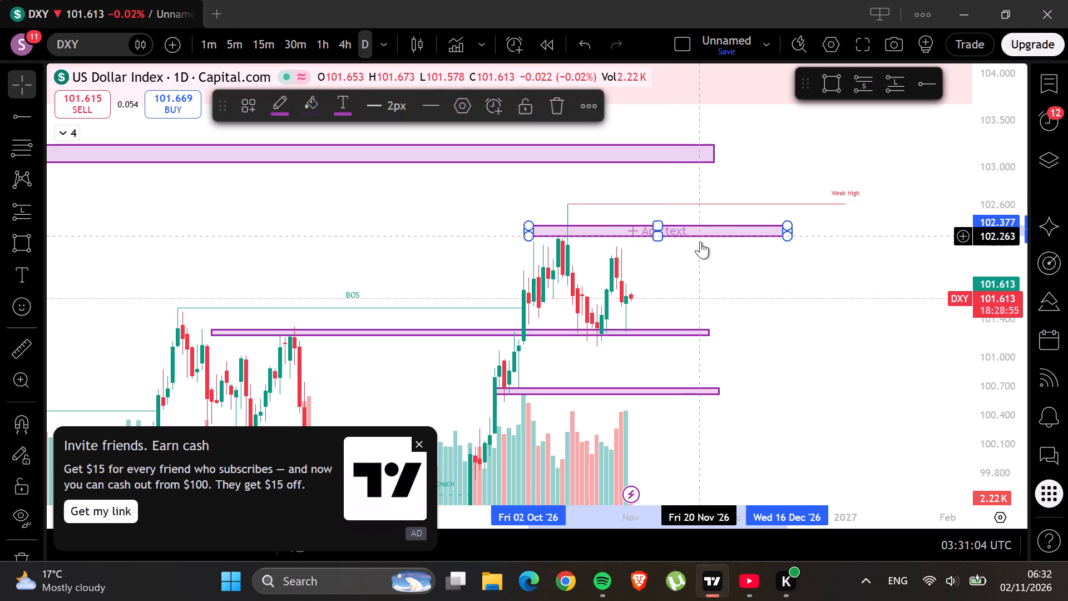
click(713, 269)
Dismiss the advert and upgrade offer, and examine the daily DXY structure from the spring lows and blue demand zones to the new zone.
drag(695, 272, 800, 204)
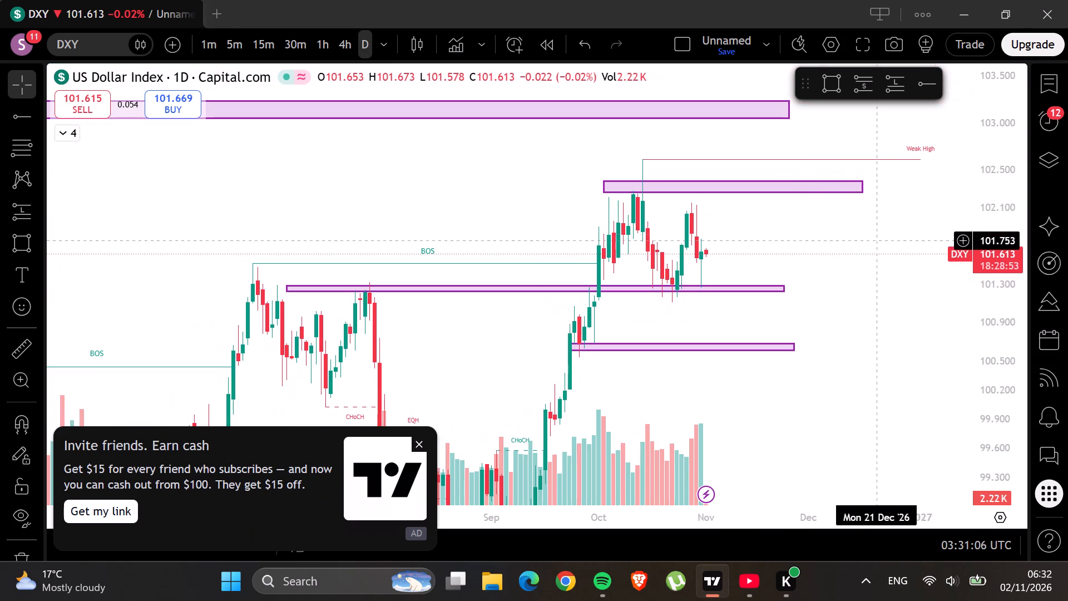
scroll(1010, 257, up, 5)
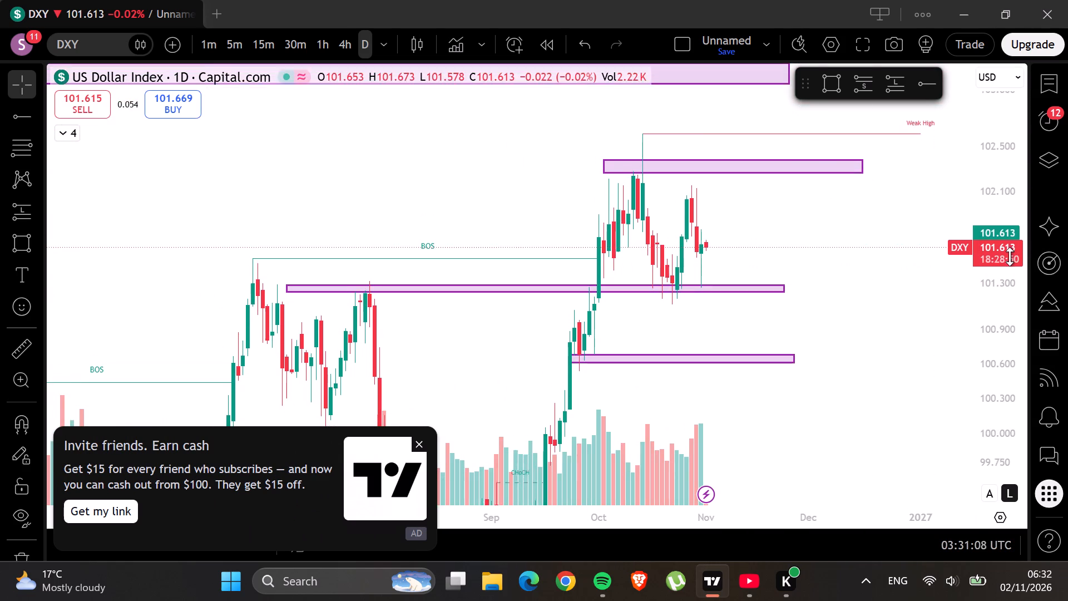
scroll(1010, 257, down, 6)
drag(351, 238, 394, 153)
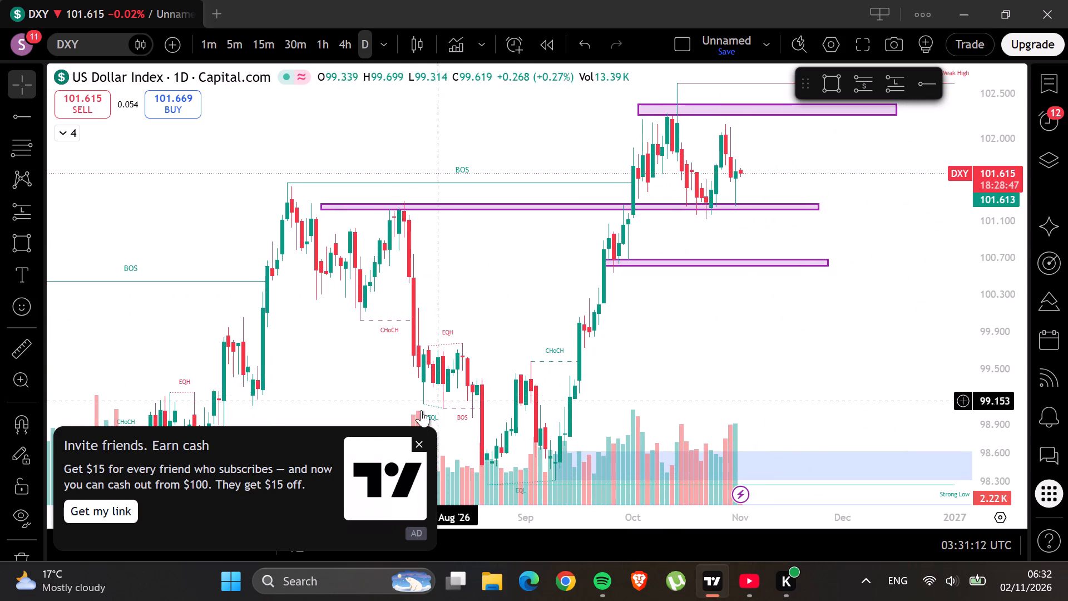
click(416, 445)
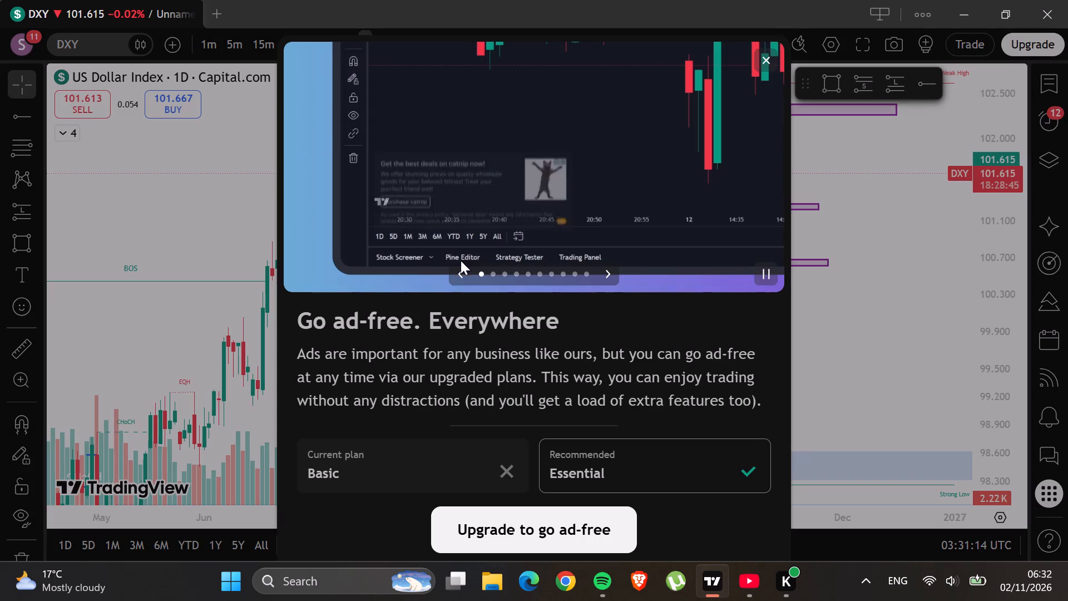
click(766, 60)
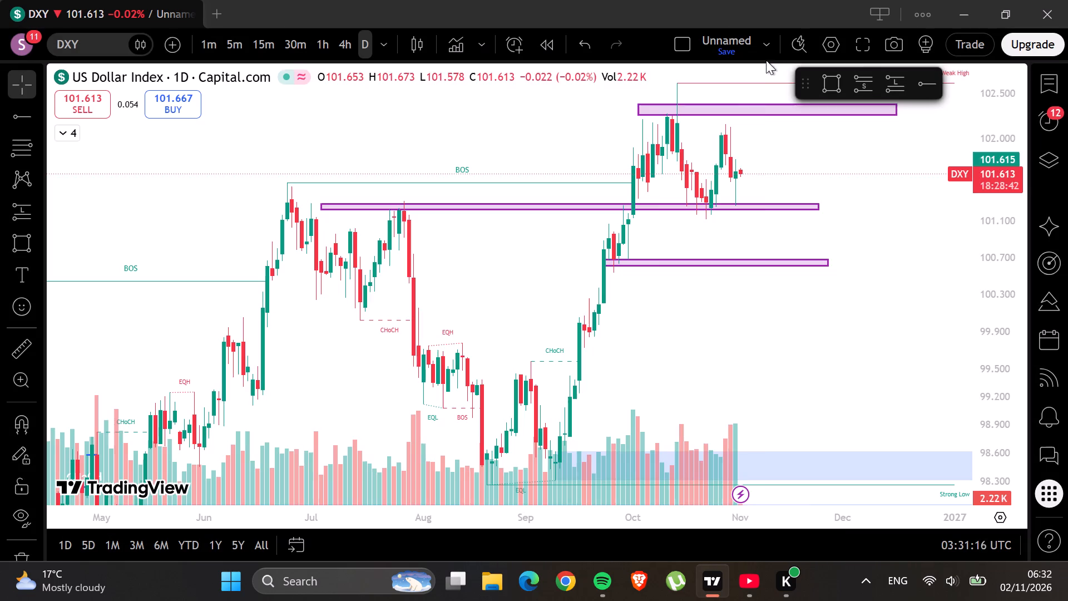
drag(472, 164, 725, 130)
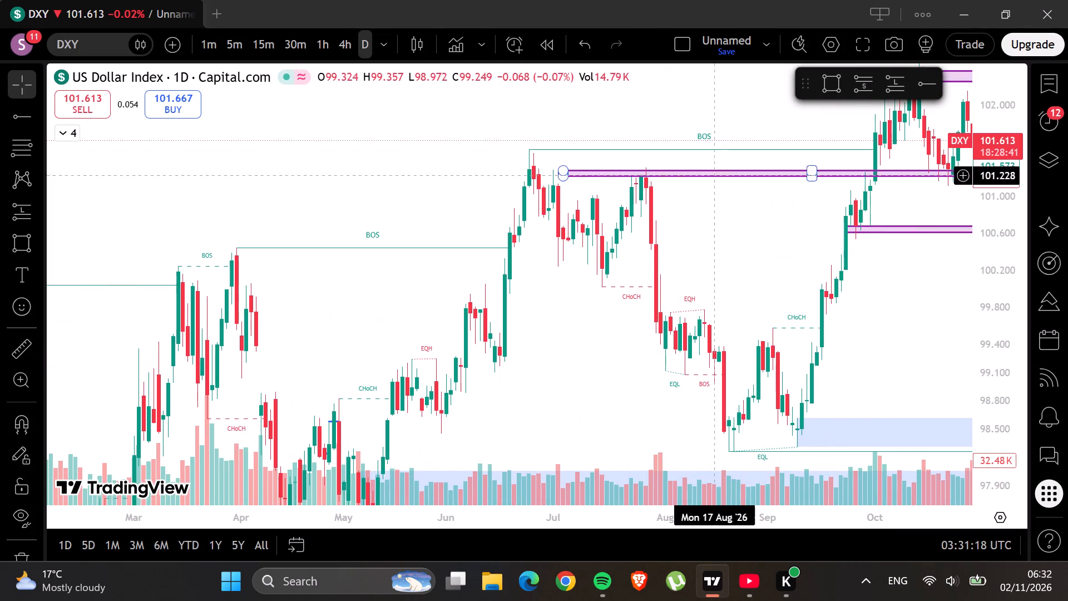
drag(708, 293, 598, 131)
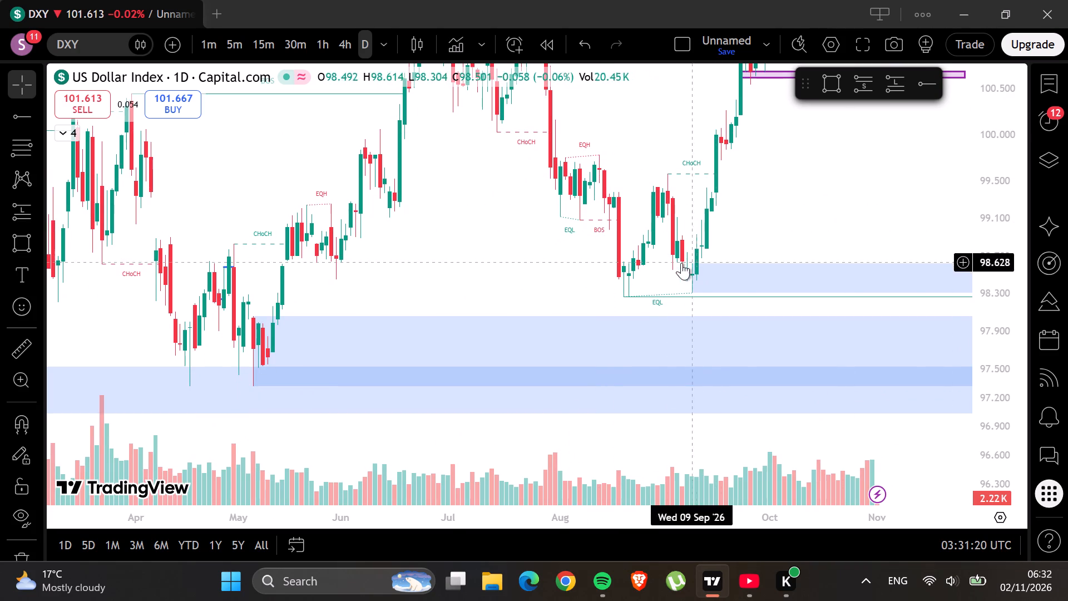
drag(556, 291, 328, 593)
drag(422, 243, 297, 129)
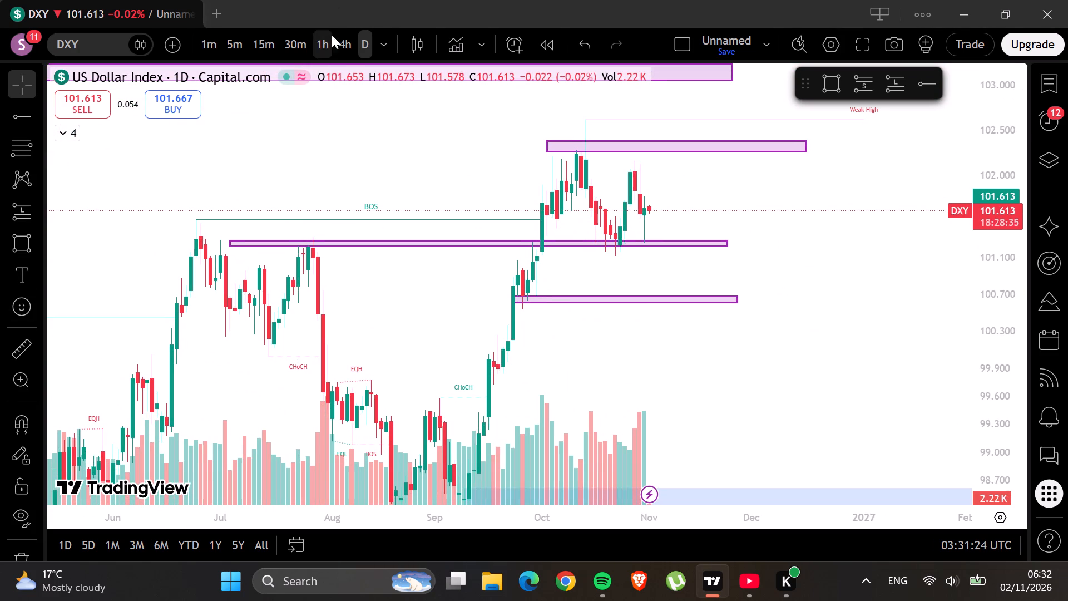
On the 4-hour timeframe, move the new supply zone up to the mid-October Weak High, from 102.636 down to 102.521, starting 7 October 12:00.
click(348, 47)
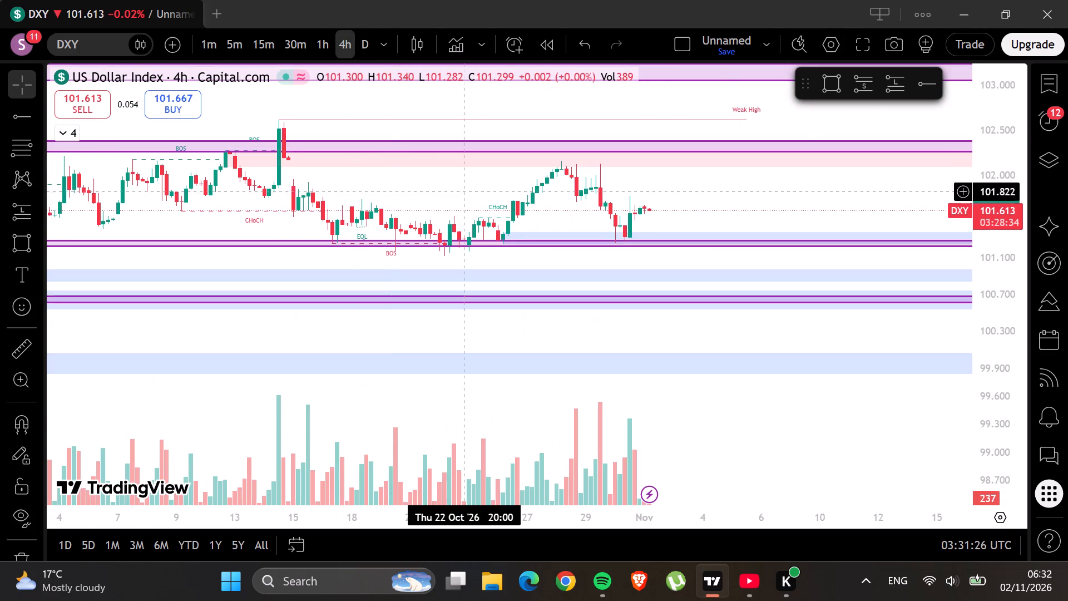
scroll(465, 198, up, 5)
scroll(465, 192, down, 14)
drag(471, 174, 235, 181)
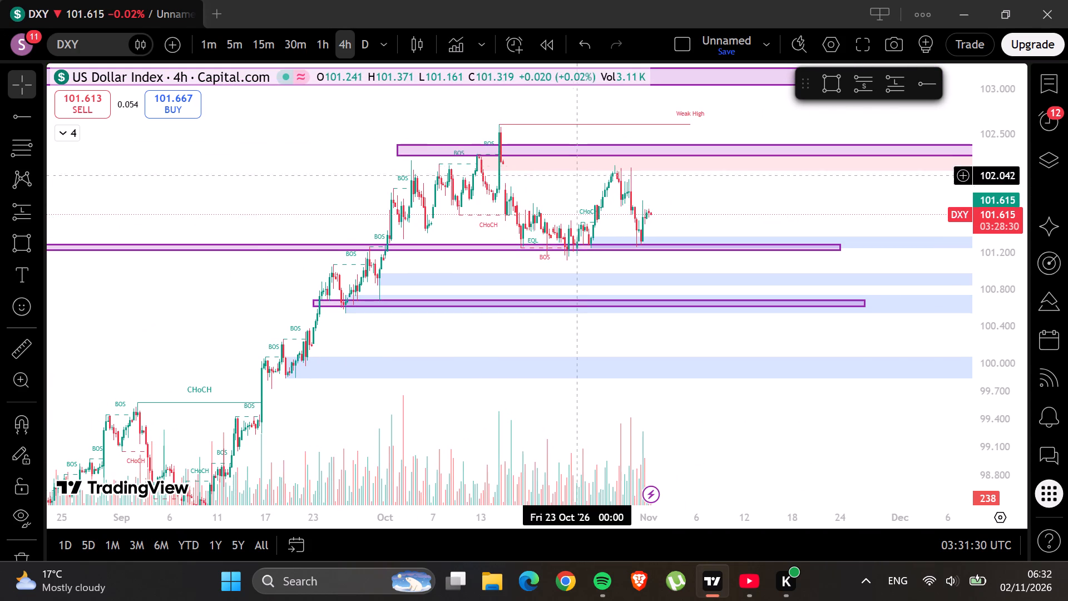
drag(572, 157, 612, 128)
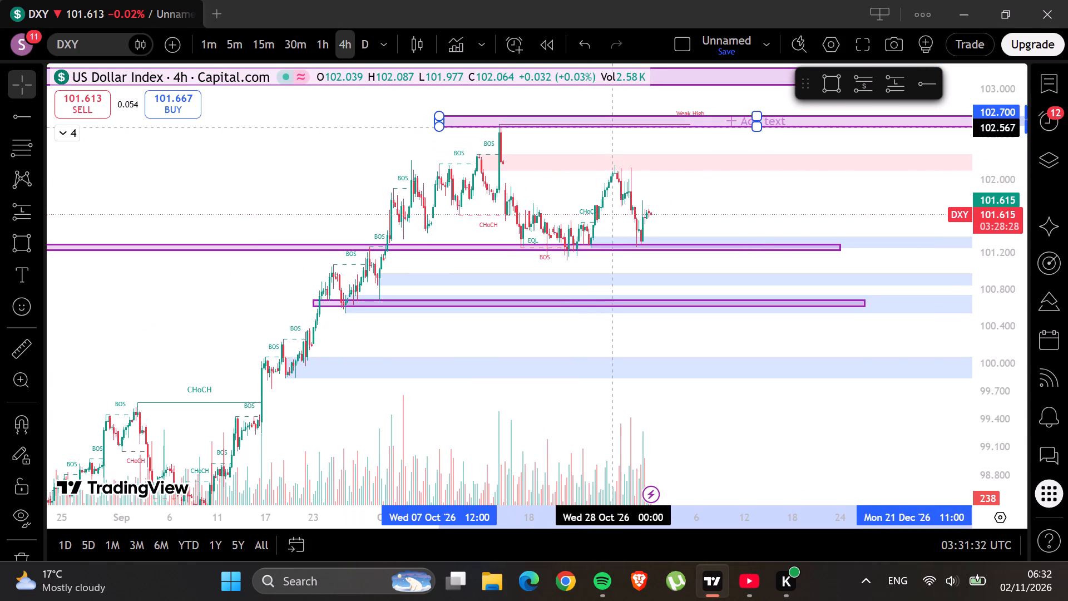
drag(612, 128, 612, 134)
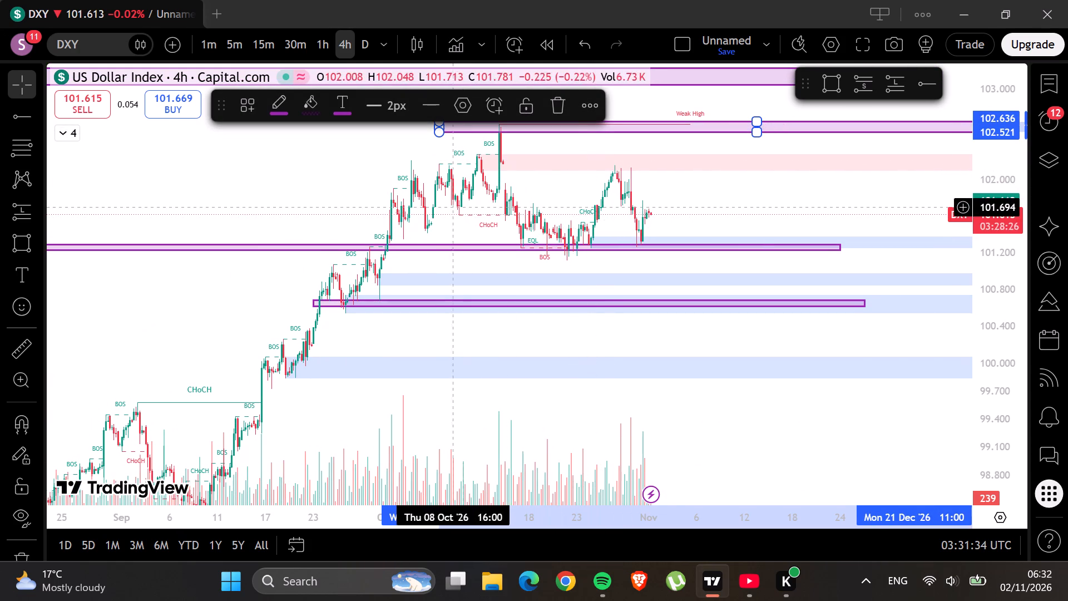
click(332, 177)
Examine the 4-hour DXY price action between the raised supply zone and the purple and blue demand zones below.
scroll(542, 197, up, 4)
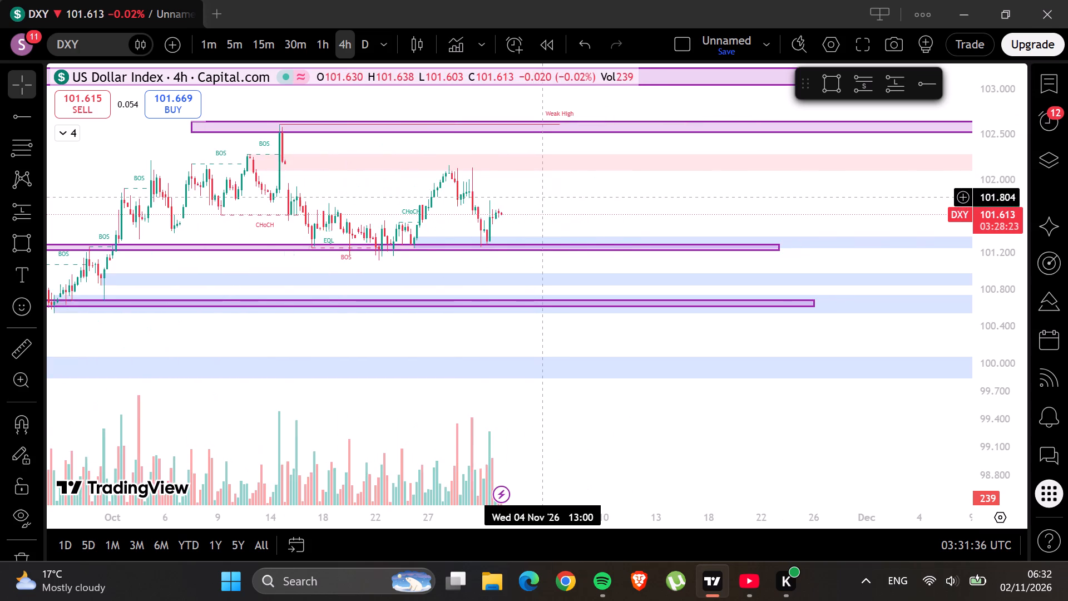
scroll(542, 197, down, 5)
scroll(542, 197, up, 5)
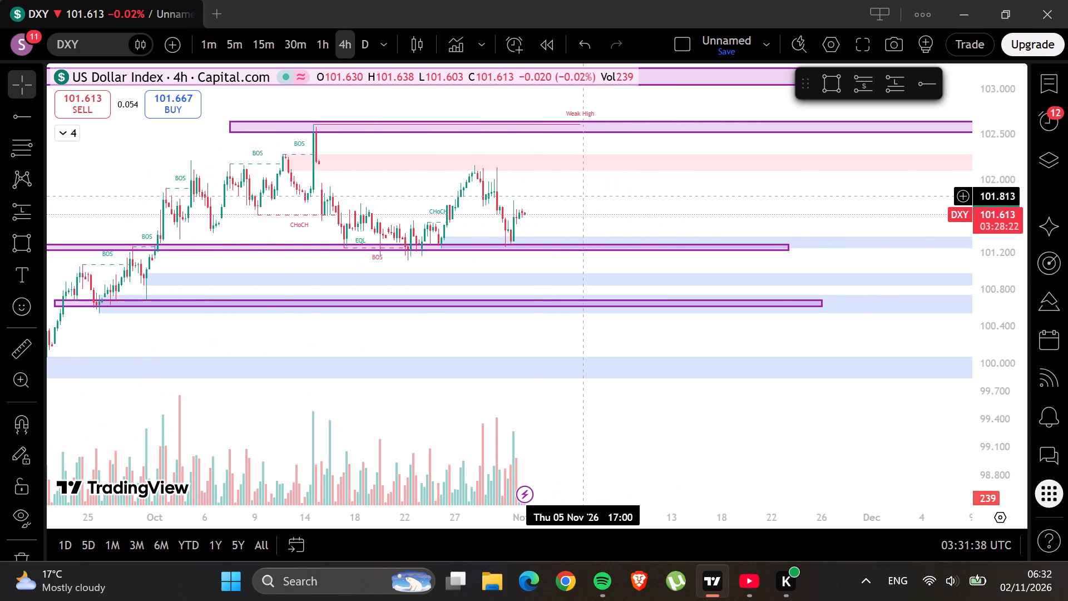
scroll(984, 215, down, 5)
scroll(984, 226, up, 6)
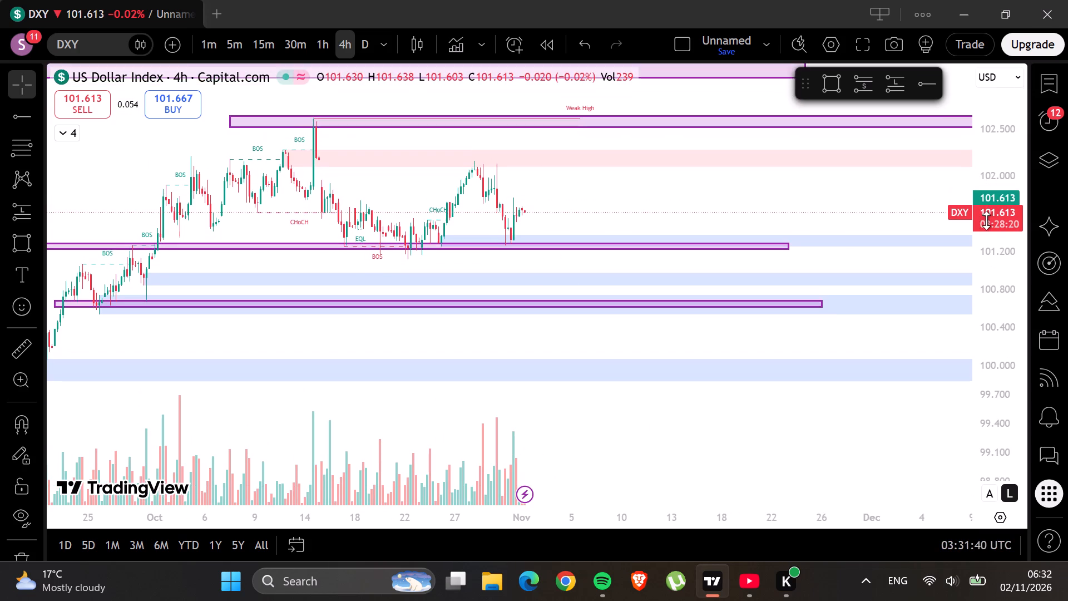
scroll(986, 220, up, 13)
drag(452, 161, 736, 247)
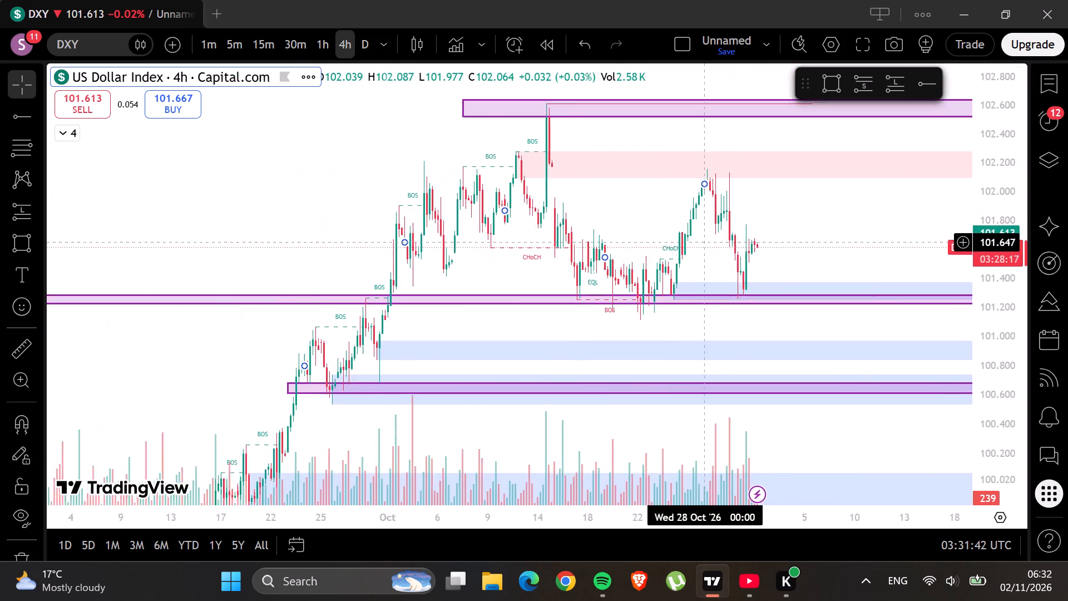
Draw a thin rectangle supply zone over the late-October 4-hour DXY highs, about 102.167 down to 102.08, starting 23 October 04:00.
drag(736, 247, 586, 251)
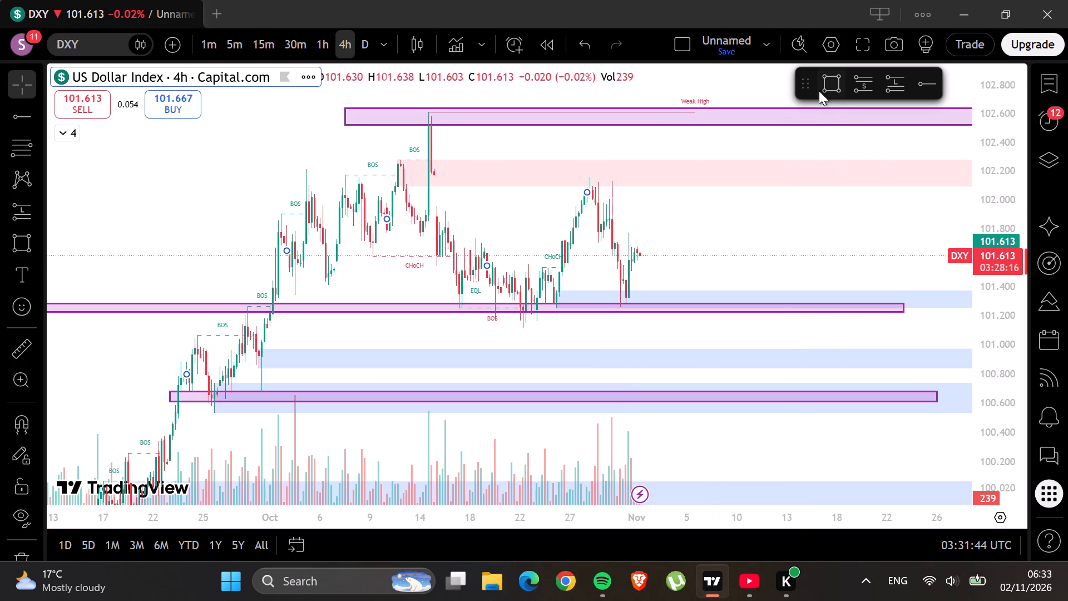
click(833, 89)
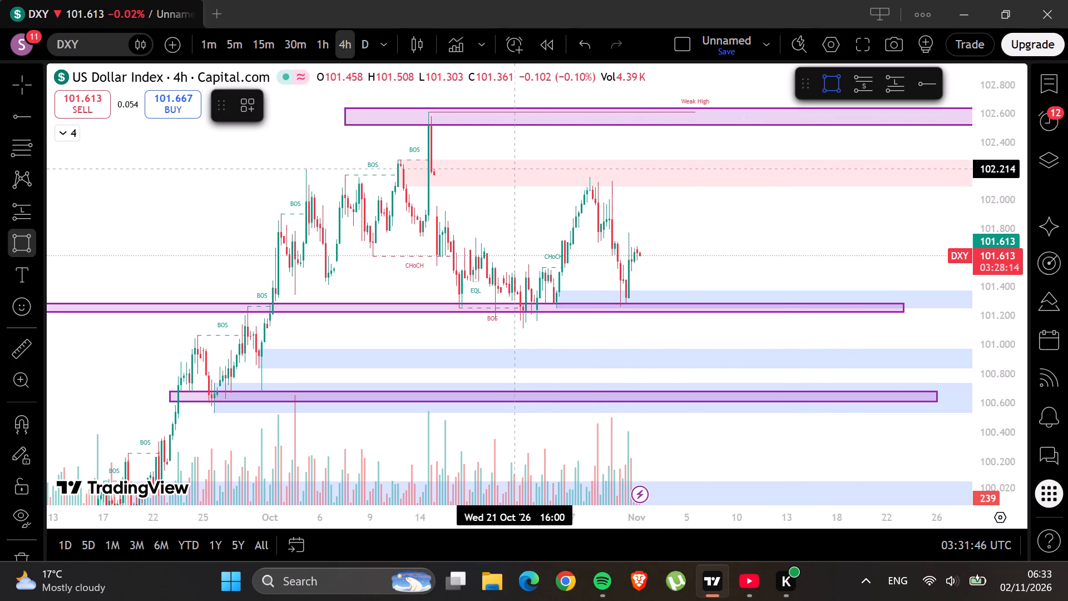
click(539, 176)
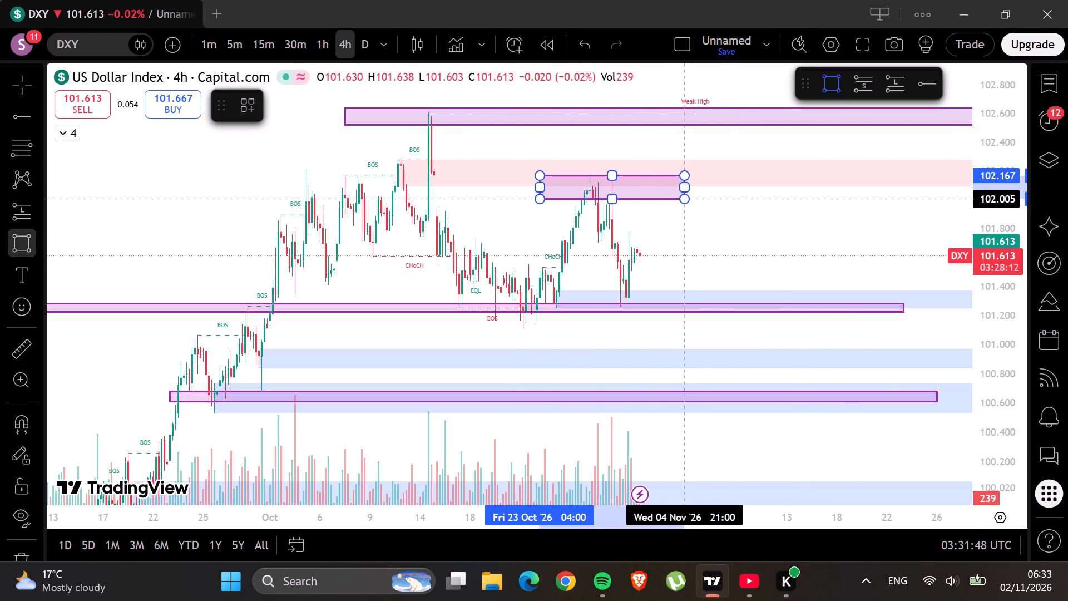
click(744, 187)
click(745, 215)
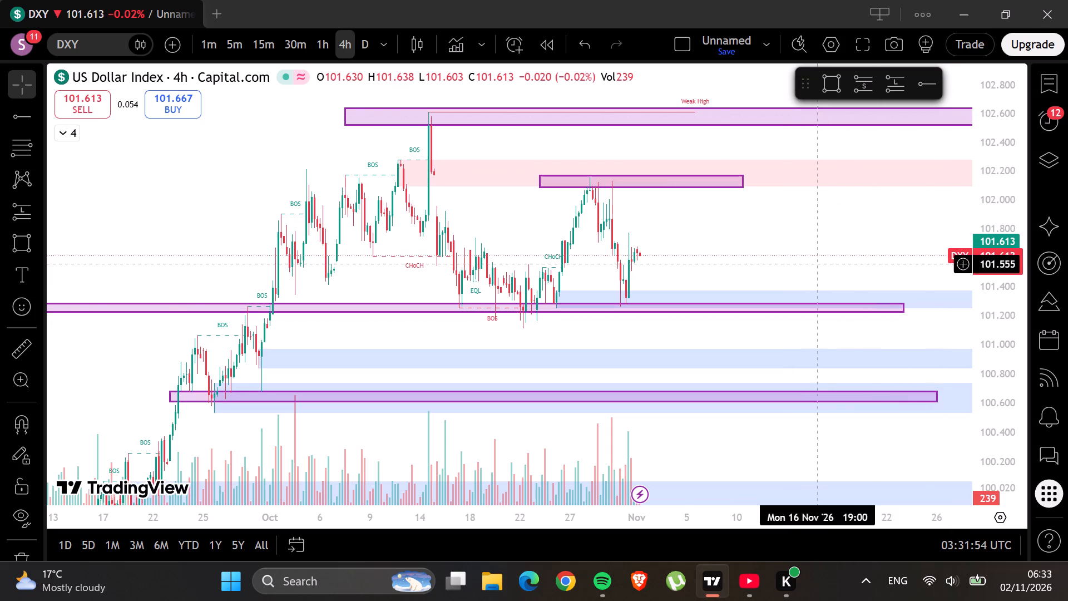
Examine the 4-hour DXY price action between the new late-October supply zone and the demand zones below.
drag(720, 260, 819, 230)
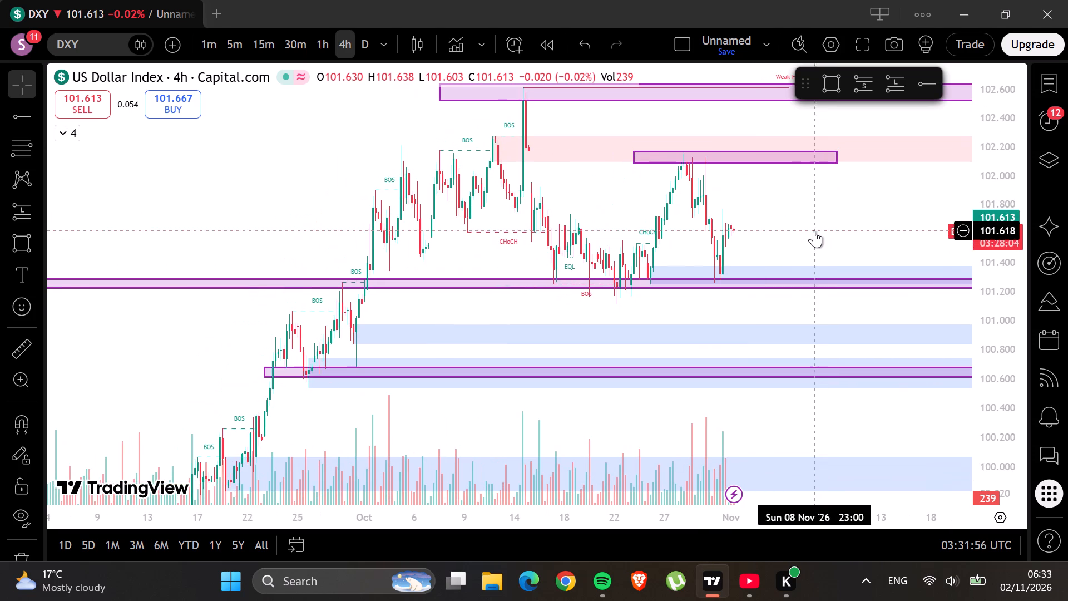
scroll(680, 225, up, 6)
scroll(684, 223, down, 4)
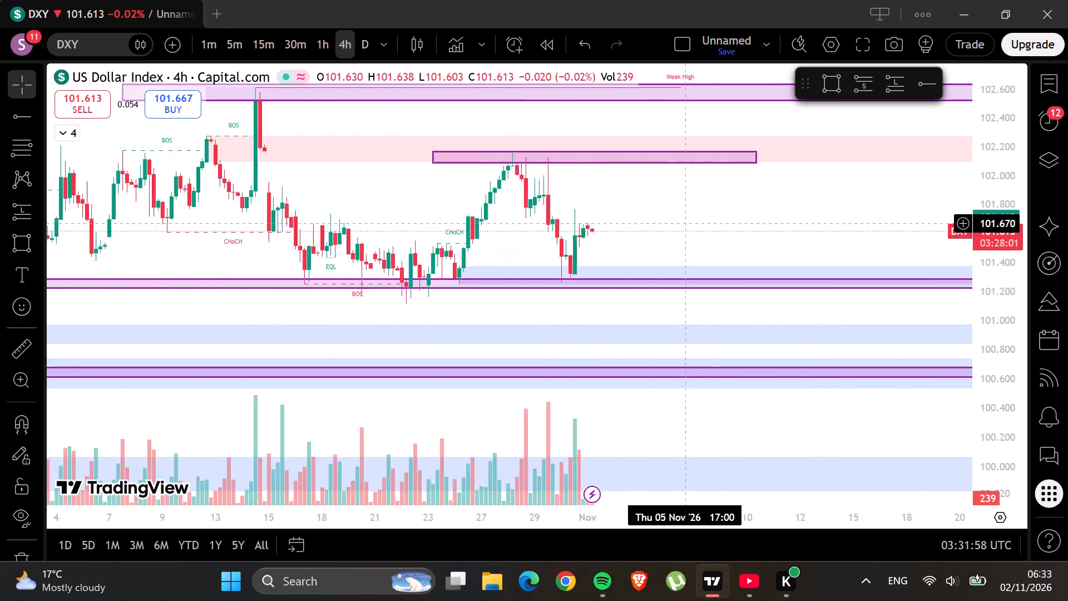
scroll(684, 223, down, 6)
scroll(688, 222, up, 5)
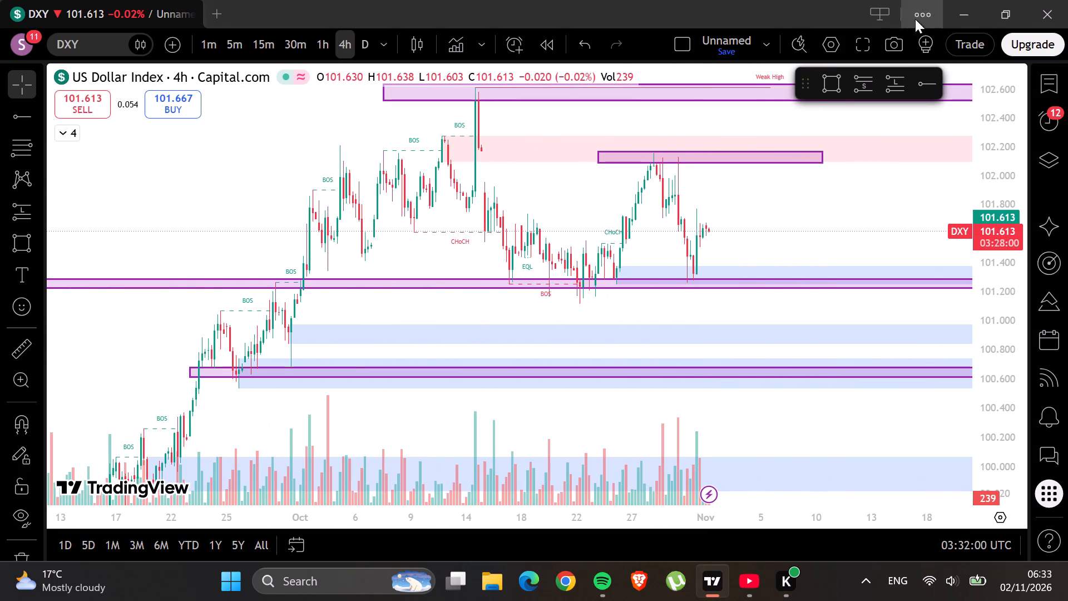
Switch the 4-hour chart to NASDAQ from the watchlist, and hide the watchlist again.
click(1050, 83)
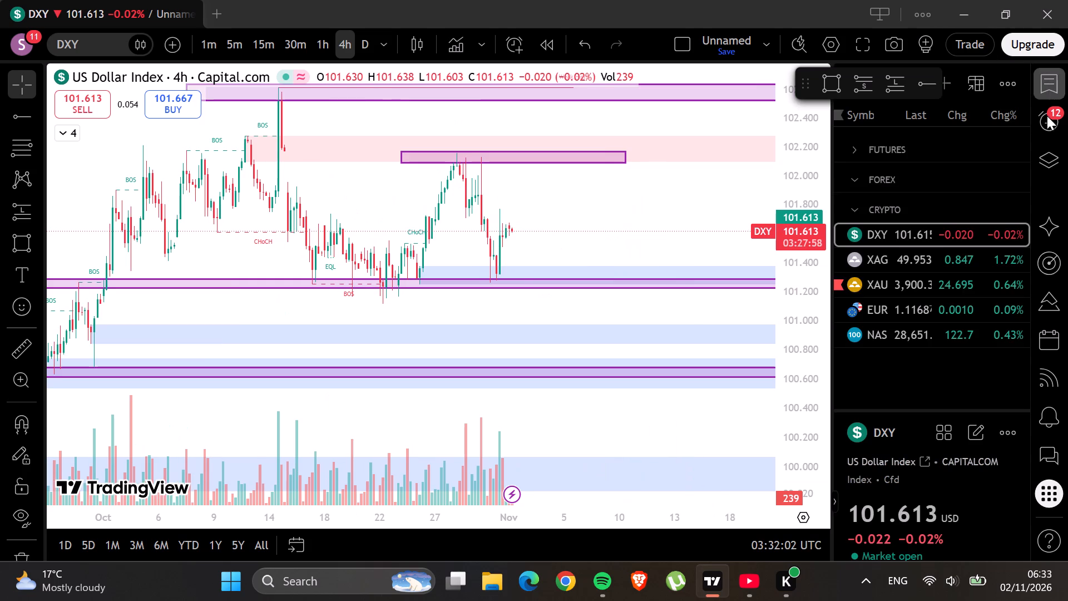
click(920, 331)
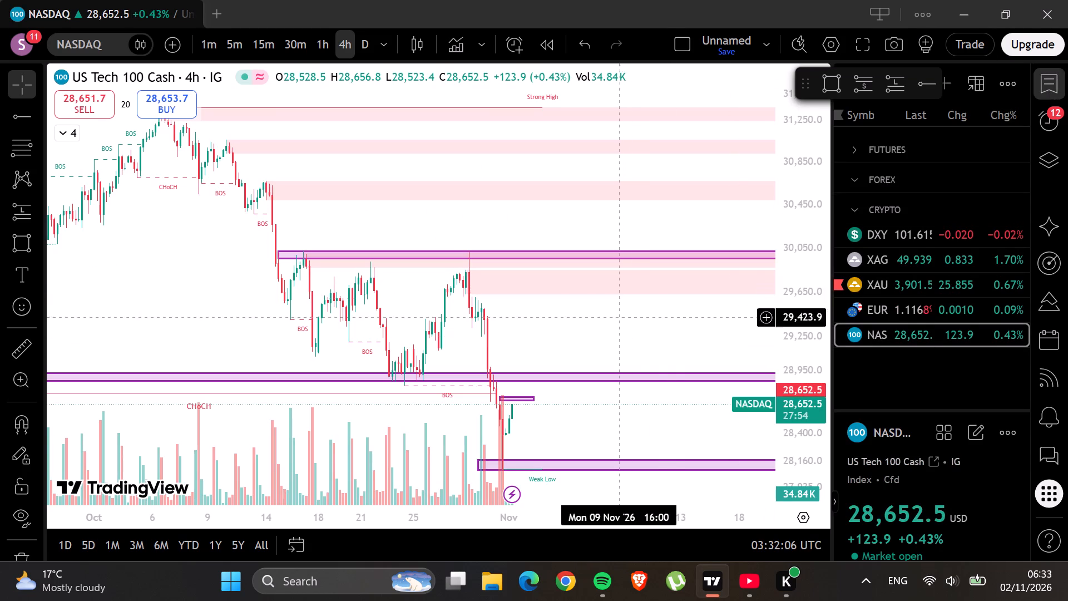
drag(615, 351, 630, 103)
scroll(623, 215, down, 4)
scroll(623, 215, up, 3)
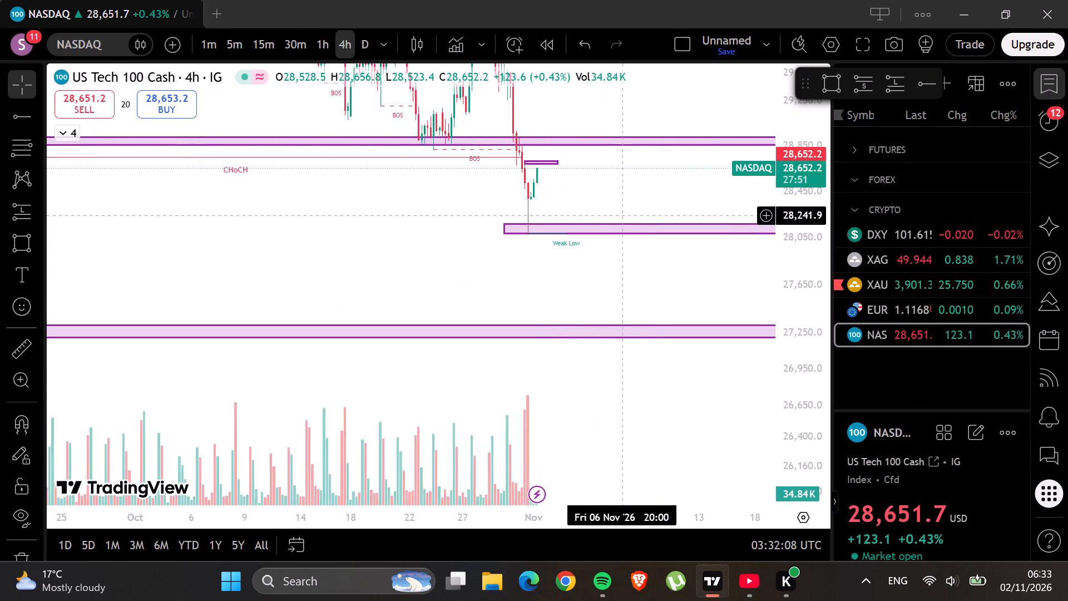
scroll(623, 215, up, 2)
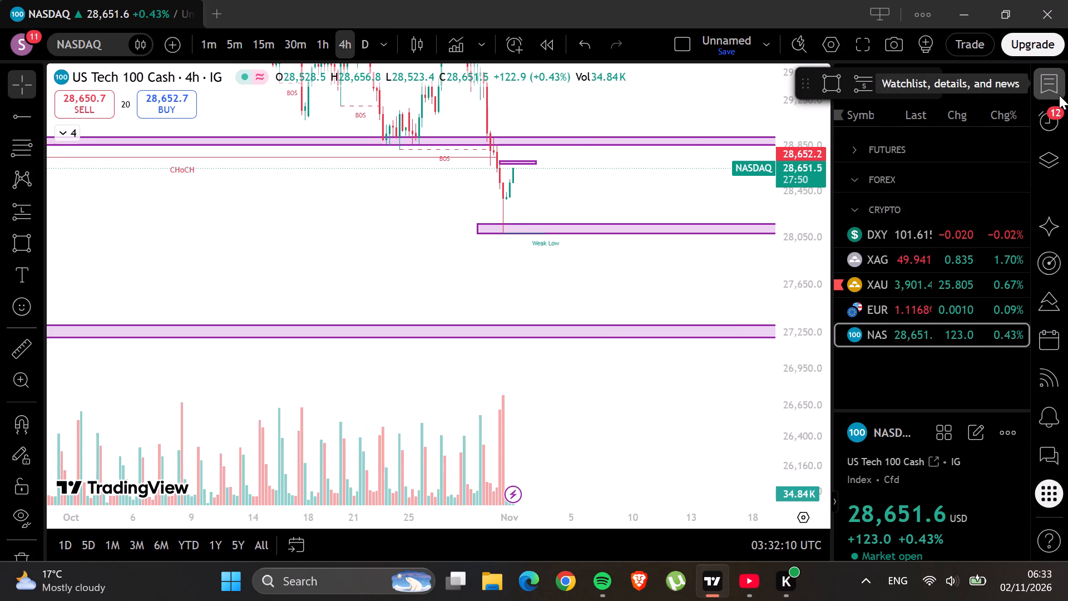
click(1059, 89)
Examine the 4-hour NASDAQ structure around the small zone near the current price, the Weak Low zone and the supply zones above.
drag(768, 192, 622, 294)
scroll(1005, 233, down, 6)
scroll(1005, 233, up, 7)
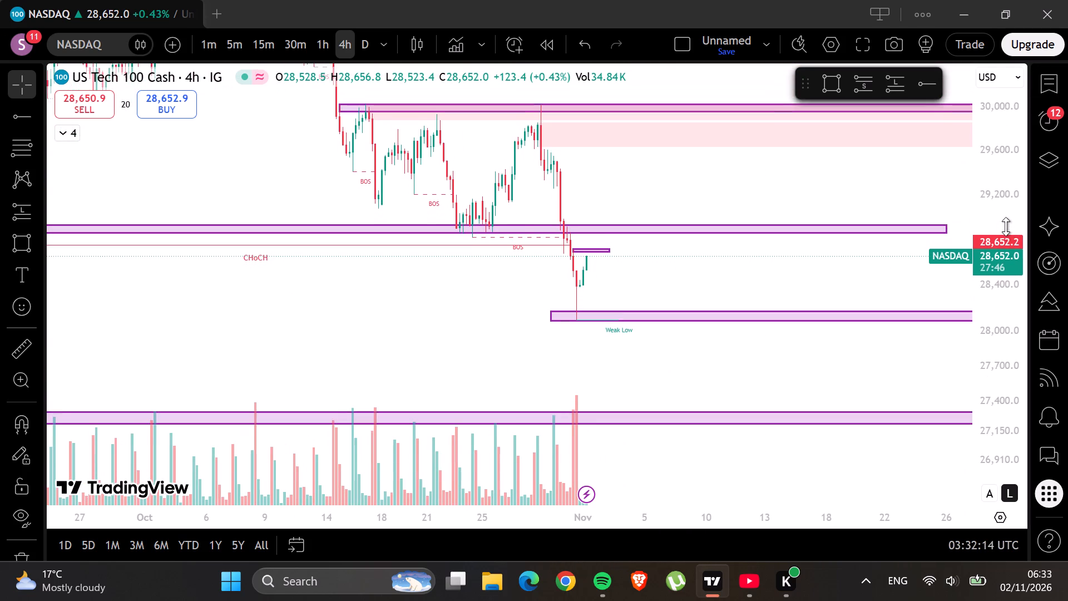
scroll(1003, 191, down, 4)
scroll(1003, 191, up, 2)
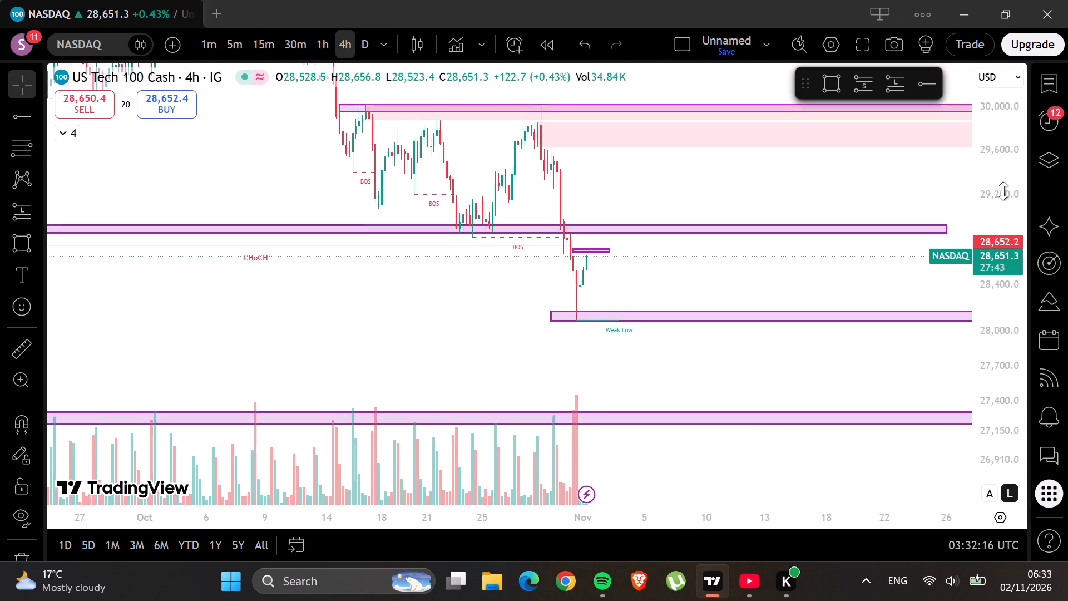
scroll(1003, 191, up, 2)
scroll(895, 181, down, 5)
scroll(895, 181, up, 9)
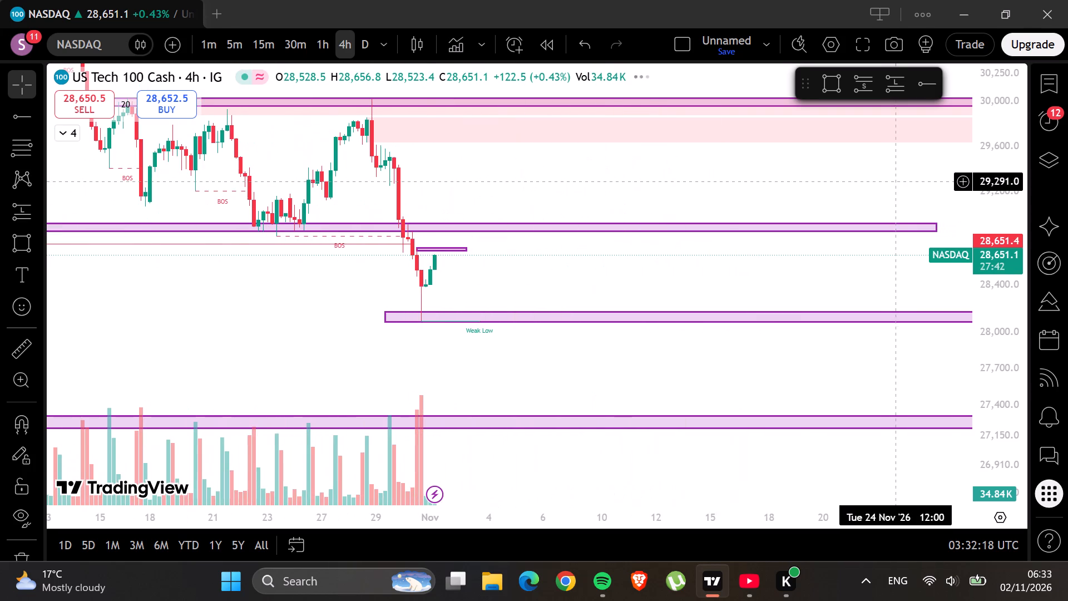
drag(677, 169, 843, 216)
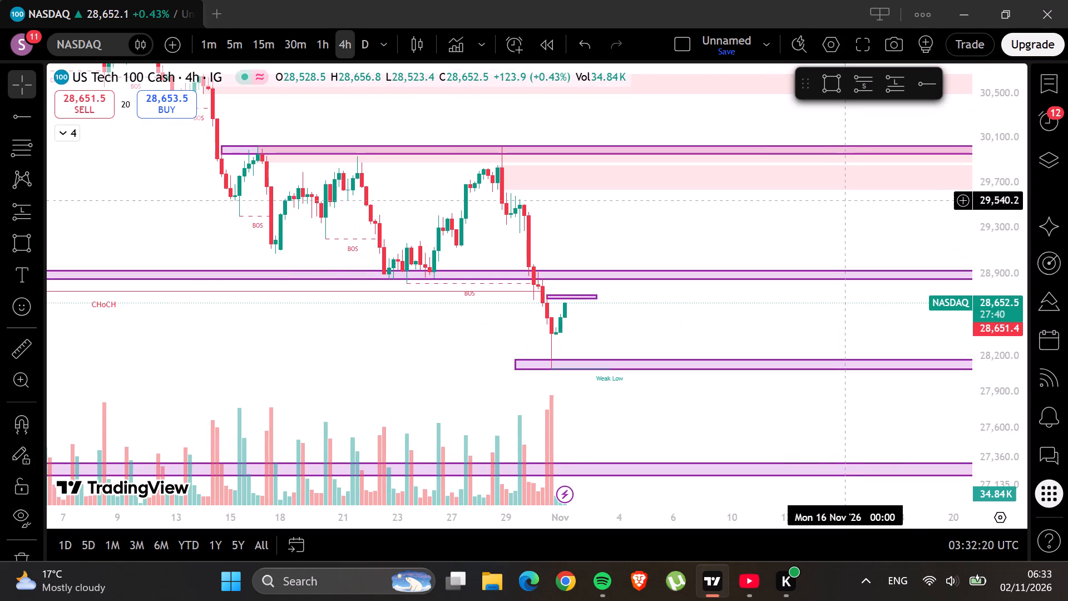
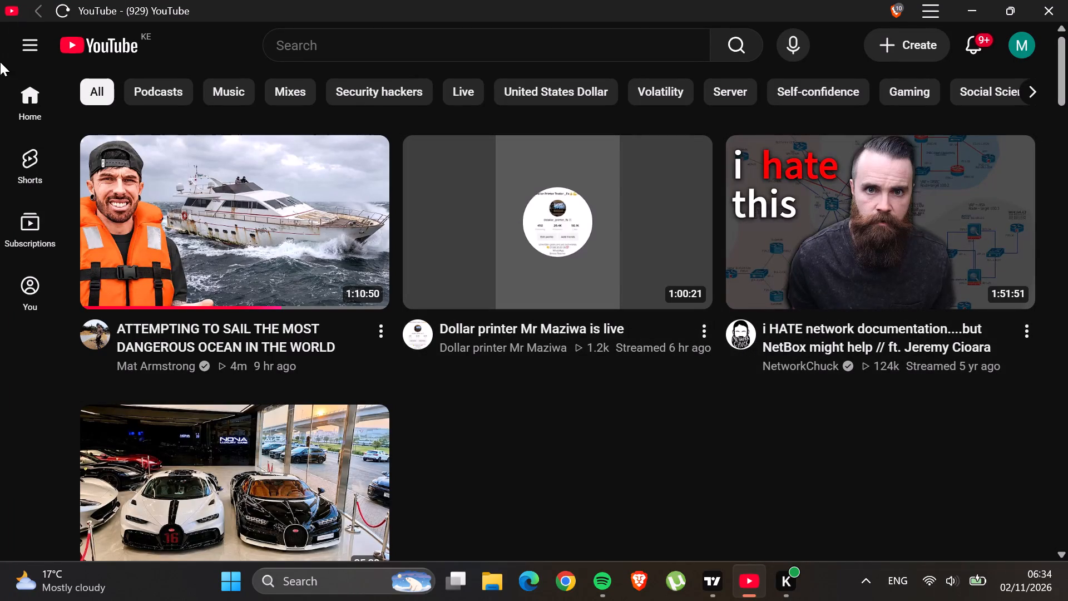
Open the subscribed Ak forex trader channel on YouTube, look over the videos on its home page, and close YouTube.
click(32, 40)
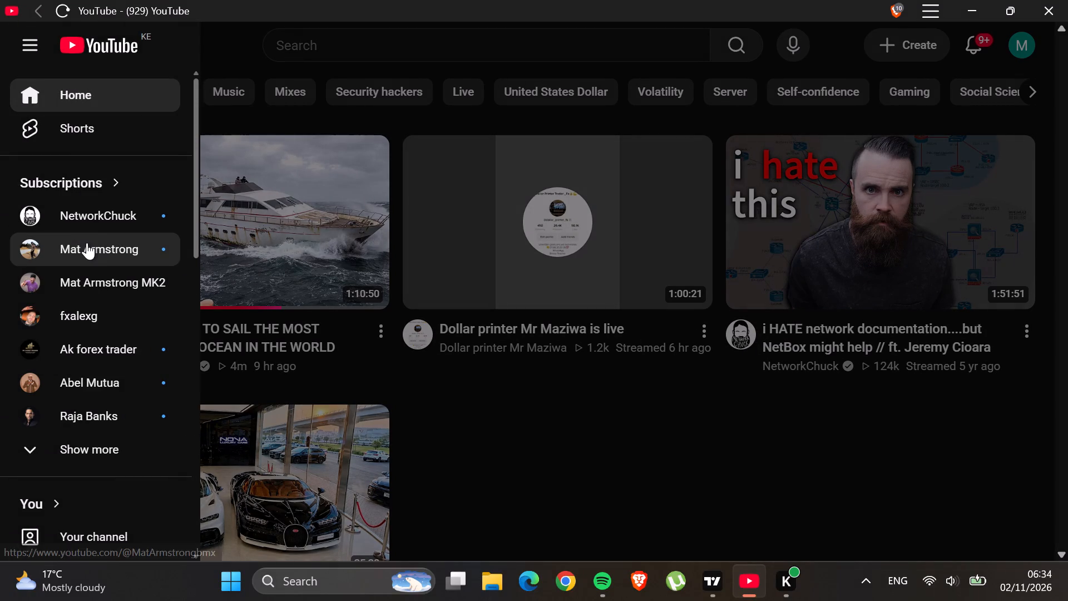
click(104, 347)
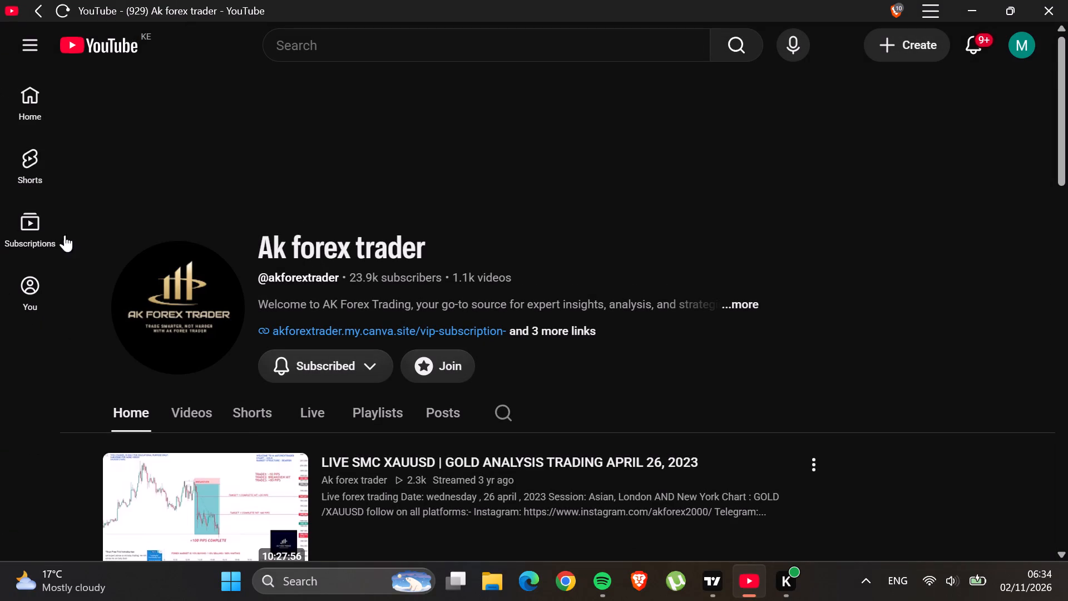
scroll(267, 293, down, 5)
scroll(267, 293, up, 2)
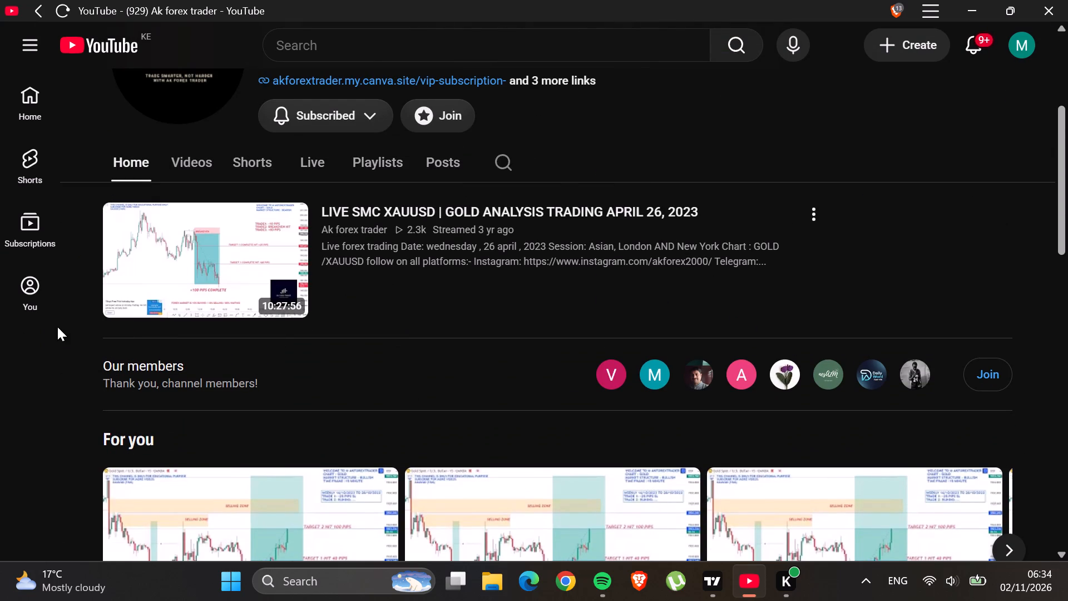
scroll(57, 337, down, 3)
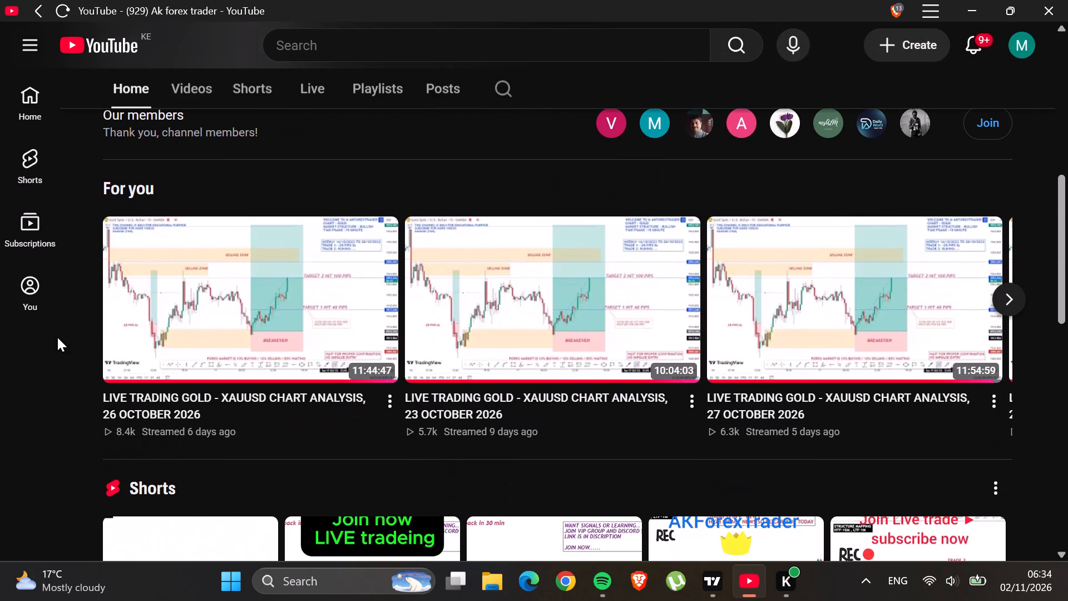
scroll(57, 337, up, 11)
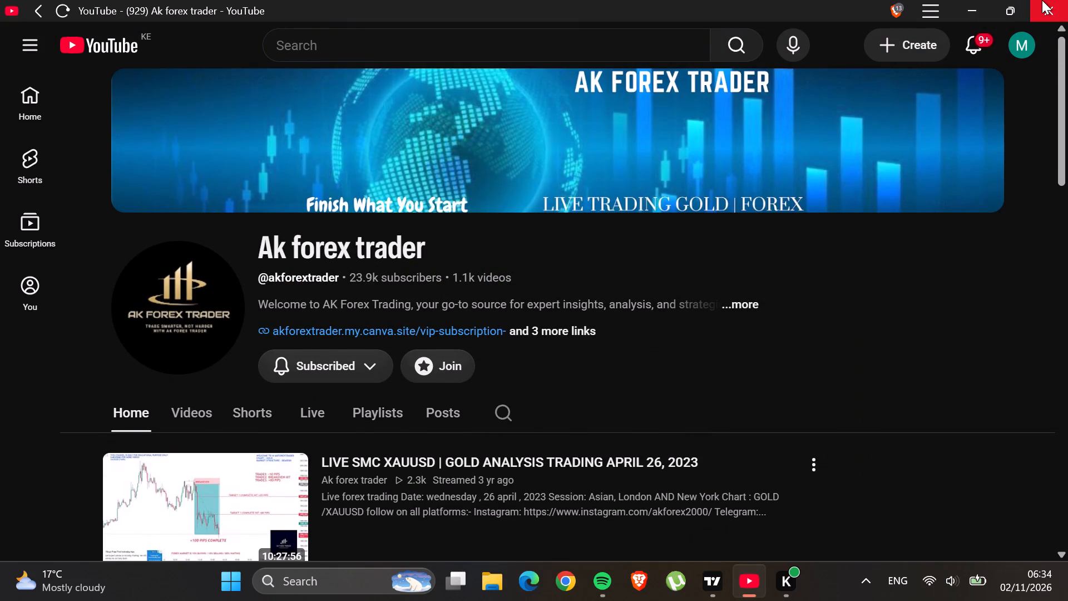
click(1043, 0)
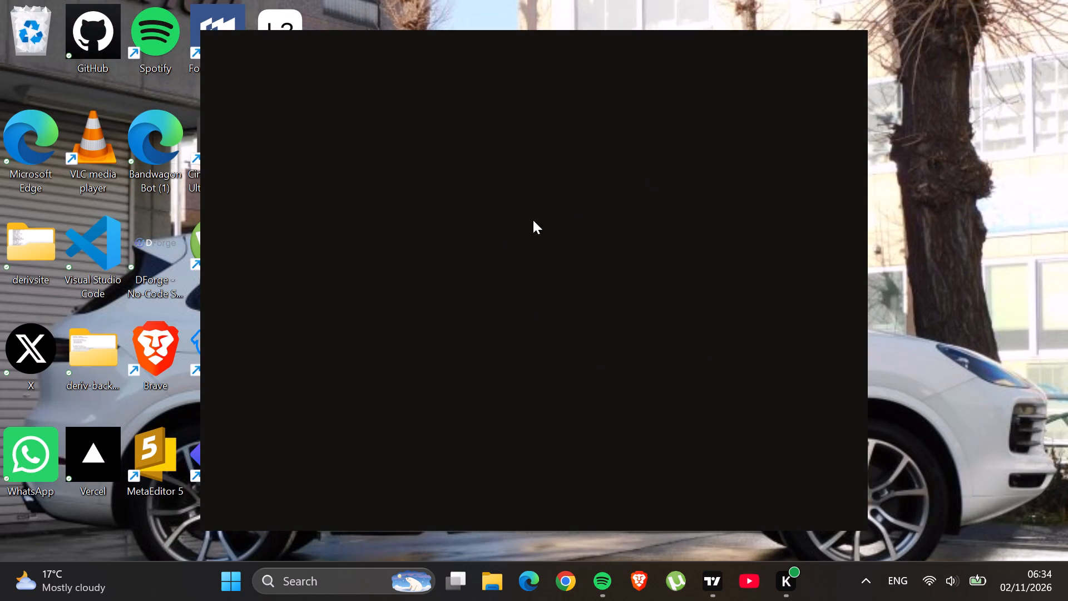